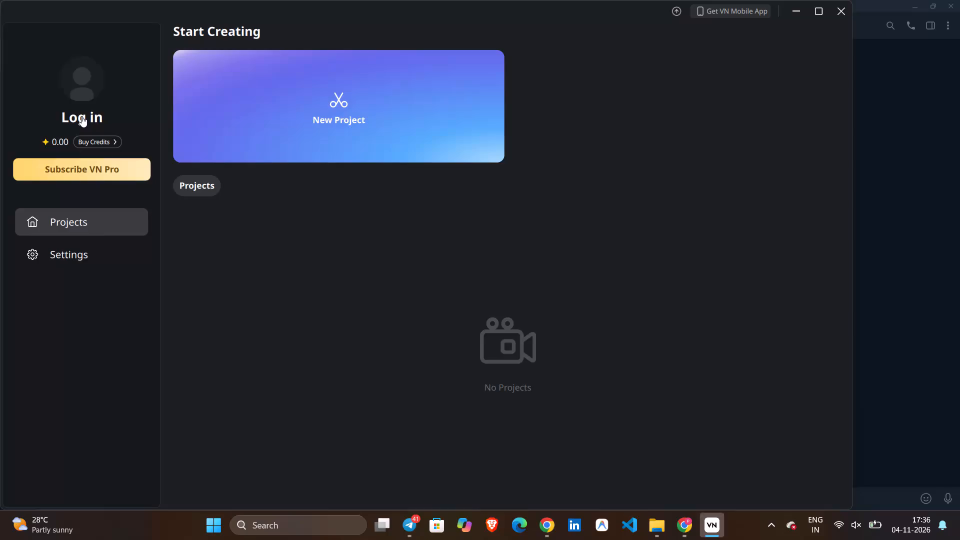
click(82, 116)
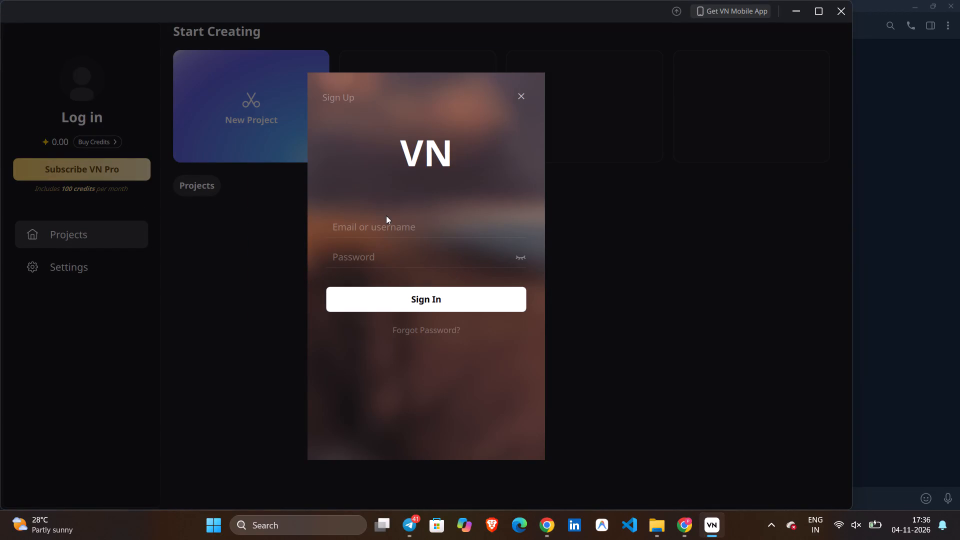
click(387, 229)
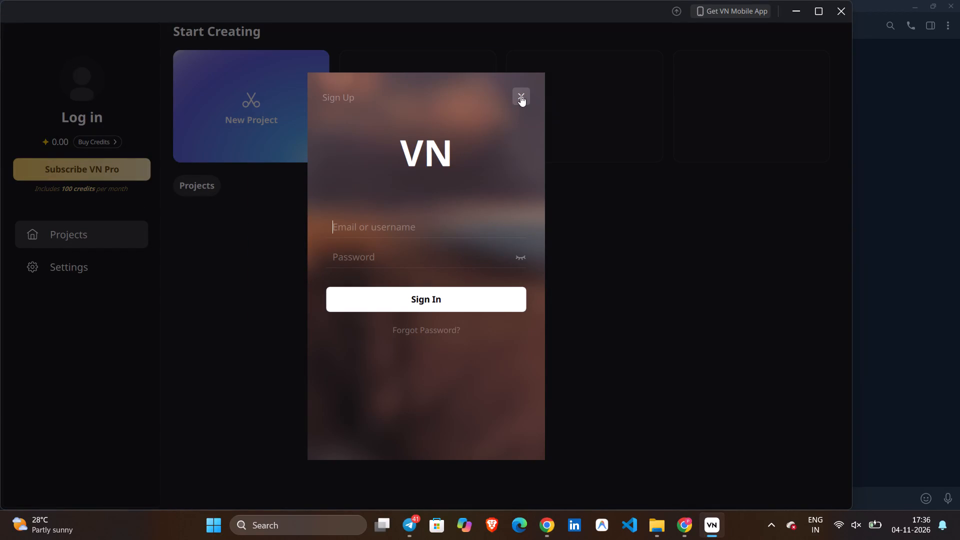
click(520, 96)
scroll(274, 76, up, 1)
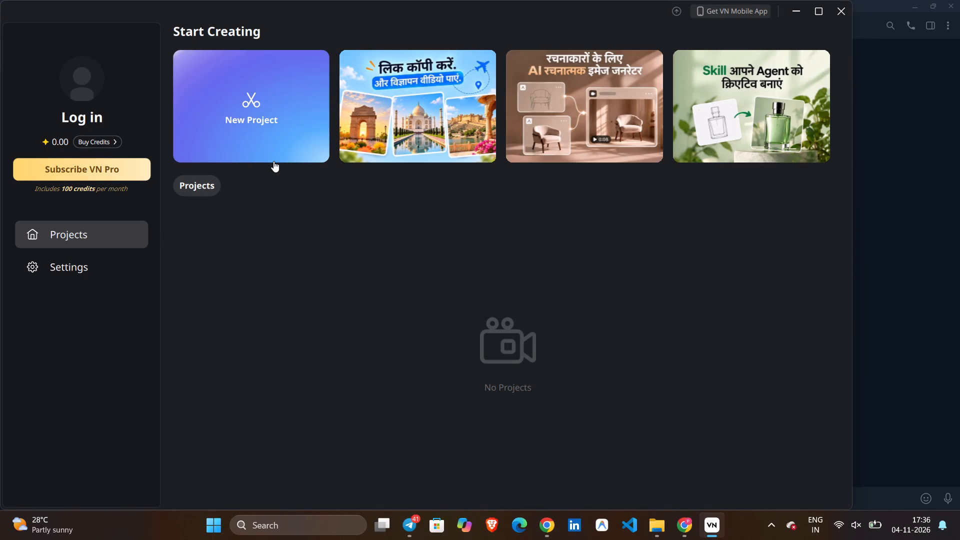
Create a new video project and maximize the editor window.
click(269, 124)
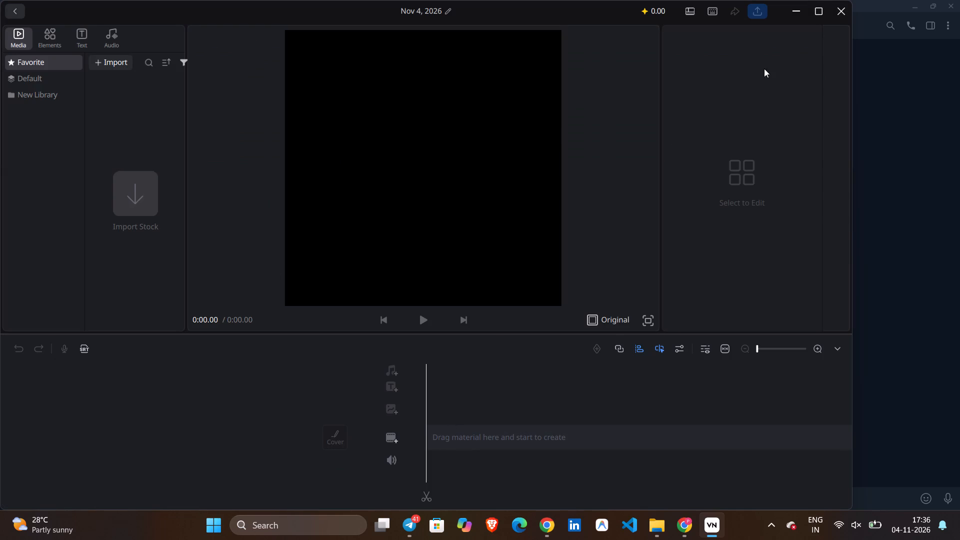
click(817, 12)
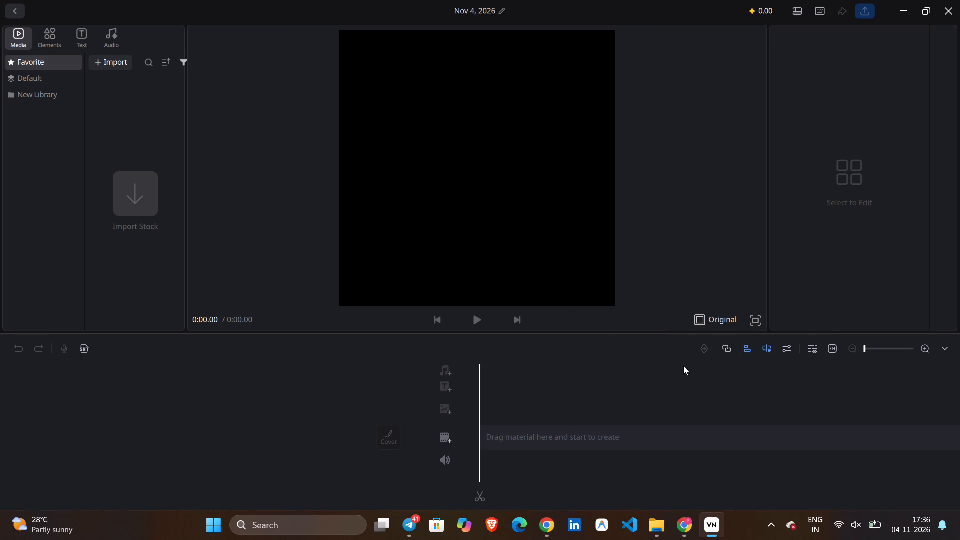
Start a stock media import and accept the import tips with Do not show again enabled.
click(135, 193)
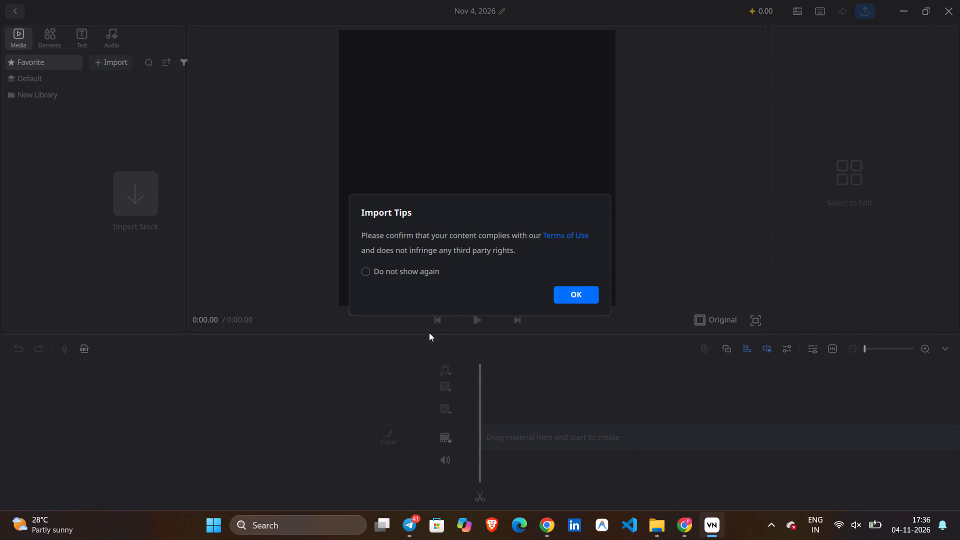
click(380, 273)
click(561, 296)
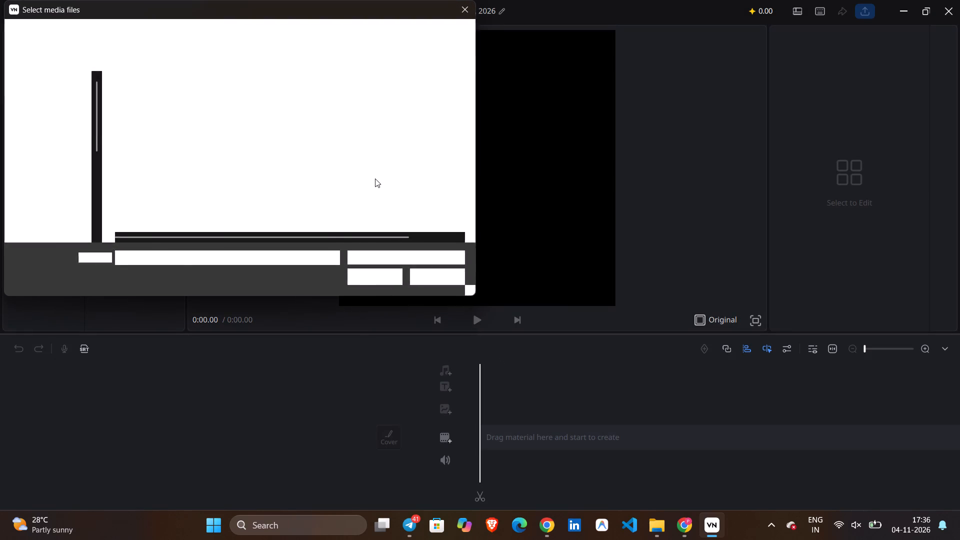
Import the VIDEO1 file from the CODEEEVALS folder on Local Disk (C:).
scroll(64, 166, down, 1)
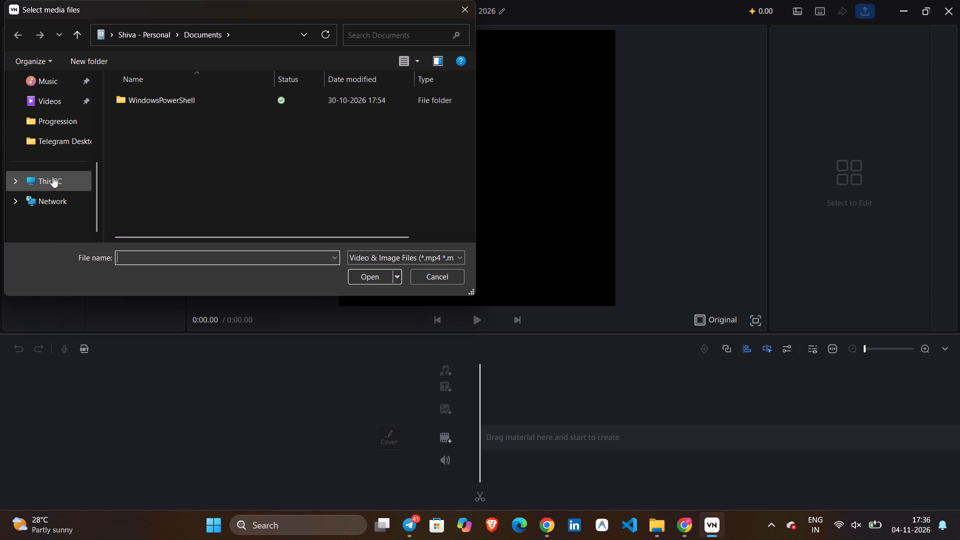
click(51, 176)
double_click(203, 104)
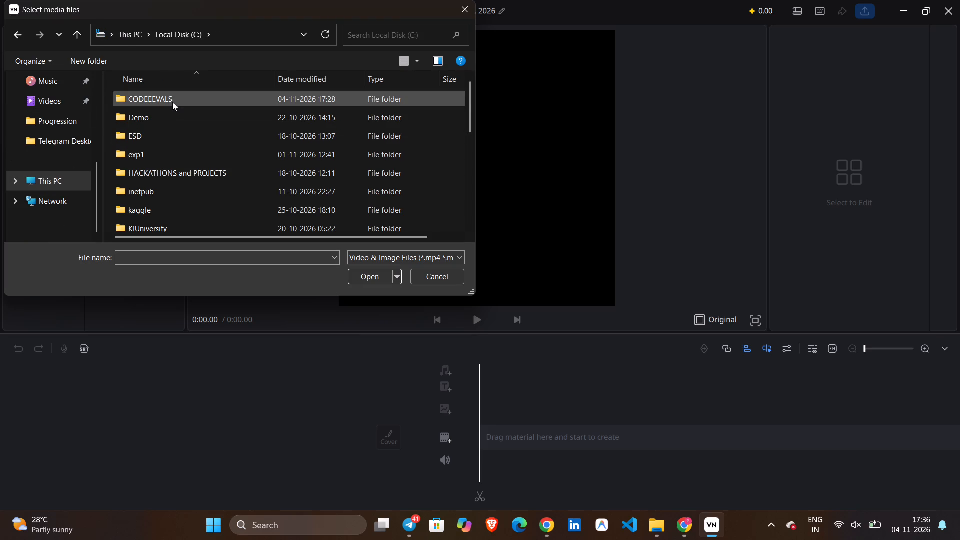
double_click(174, 99)
click(158, 113)
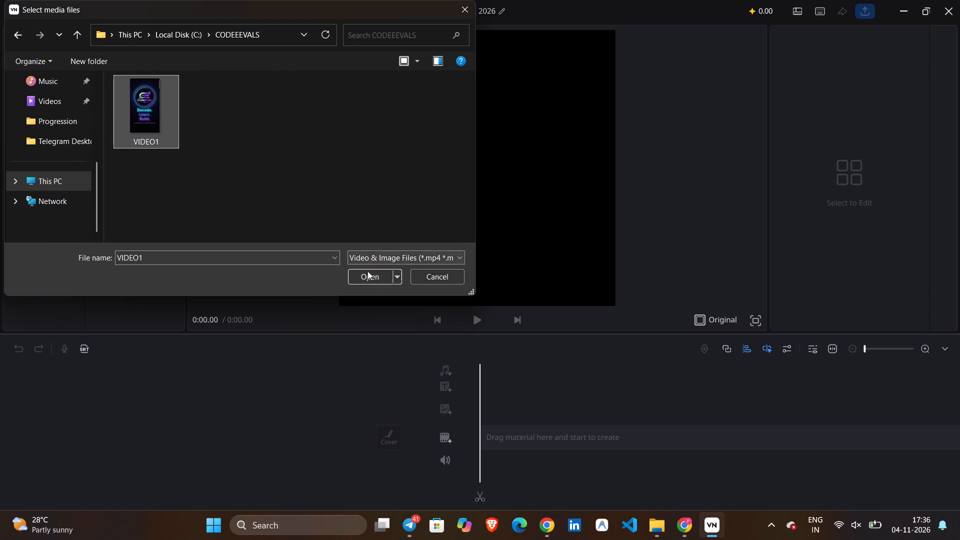
Bring the selected VIDEO1 file into the project's media library.
click(370, 275)
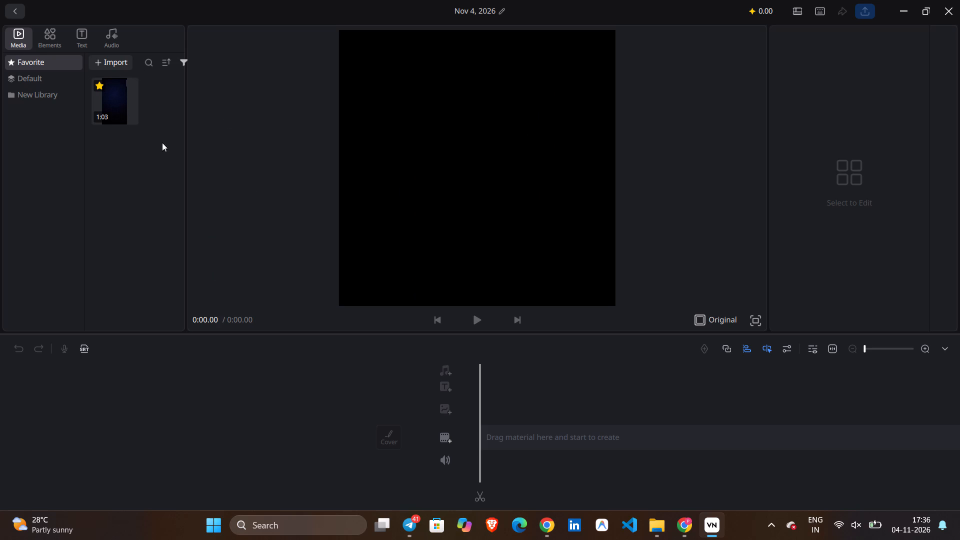
Start another media import and open the CODEEEVALS folder to choose a file.
click(116, 58)
click(50, 178)
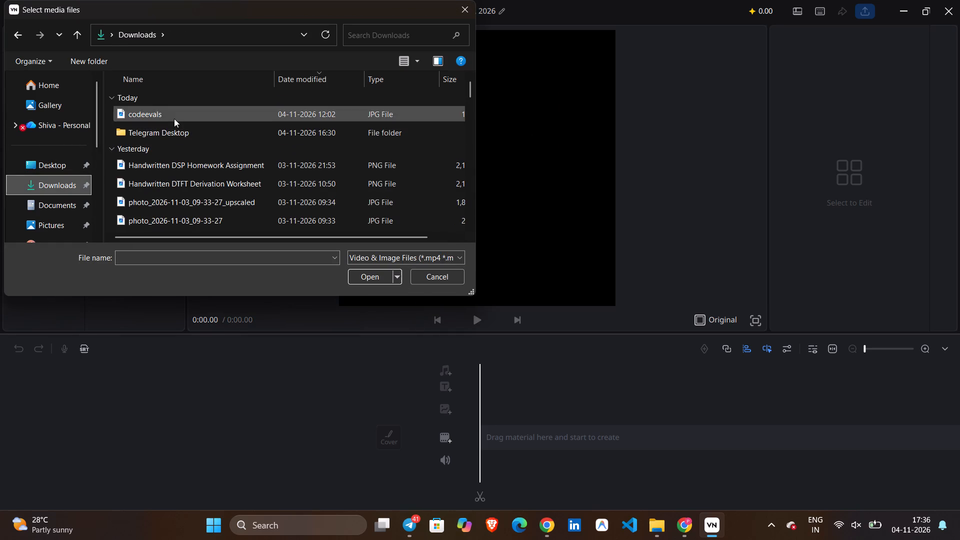
scroll(46, 207, down, 2)
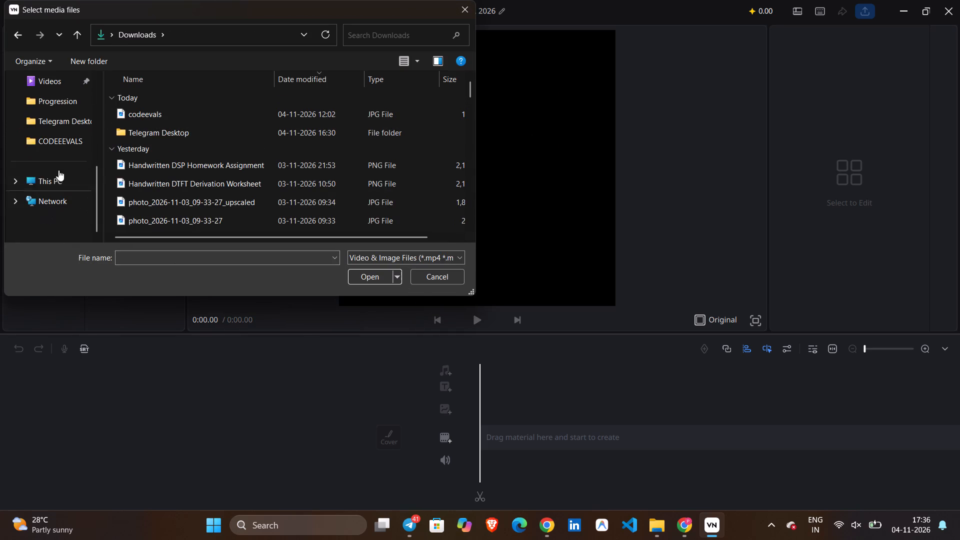
click(54, 144)
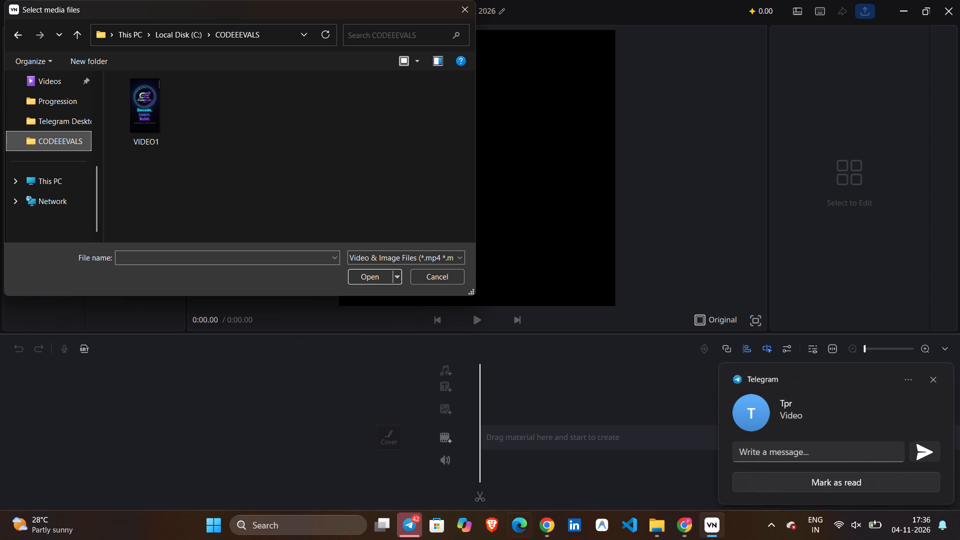
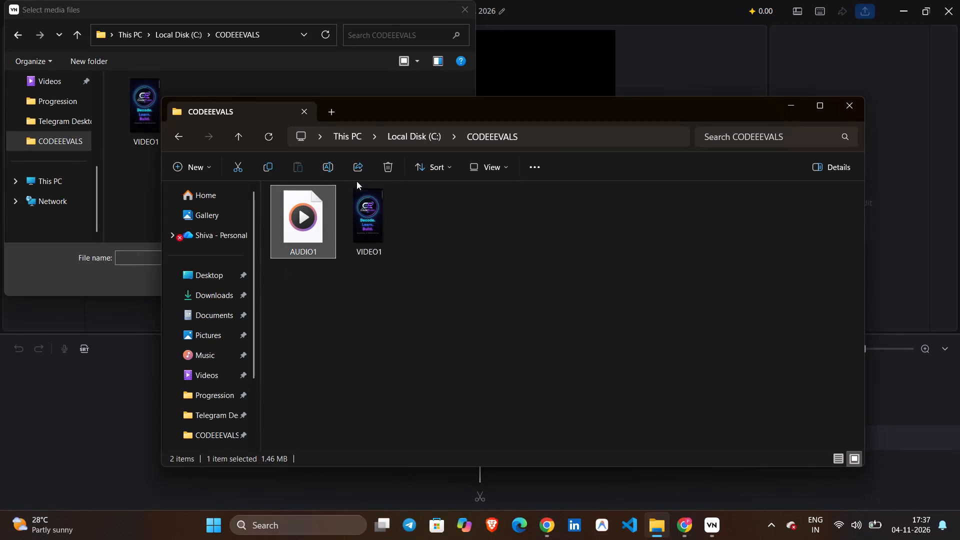
Close the CODEEEVALS folder window and dismiss the media file selection dialog.
click(839, 106)
click(471, 11)
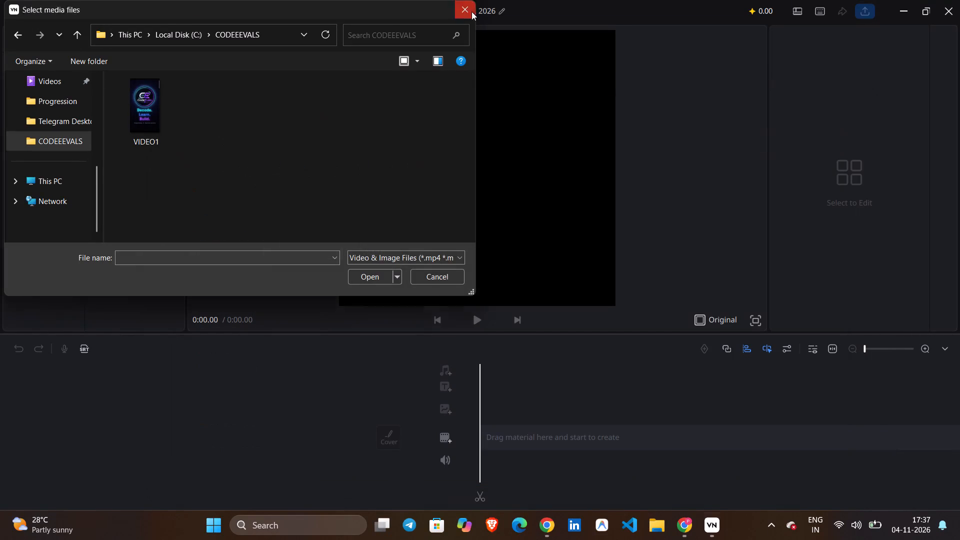
Add the VIDEO1 file from the CODEEEVALS folder to the timeline's main video track.
click(126, 104)
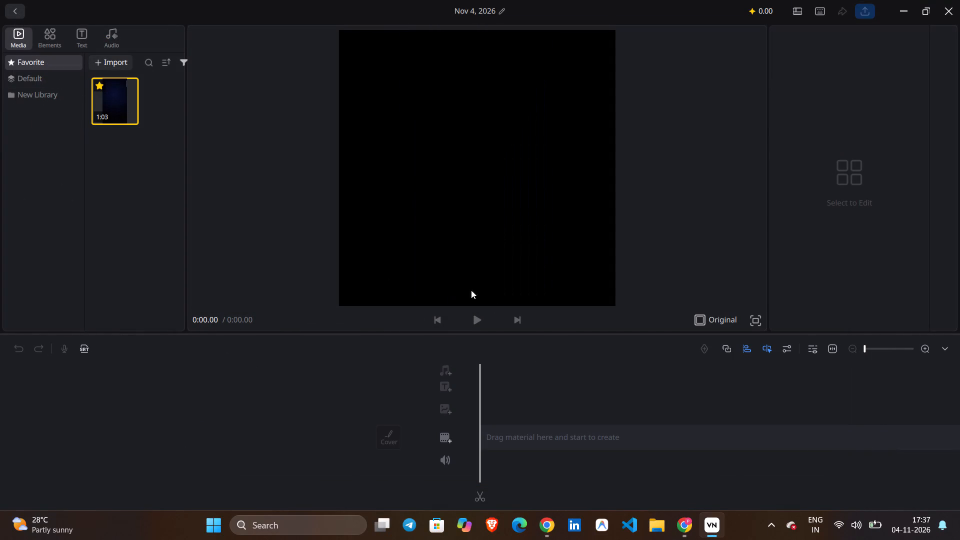
click(478, 322)
click(443, 438)
click(150, 109)
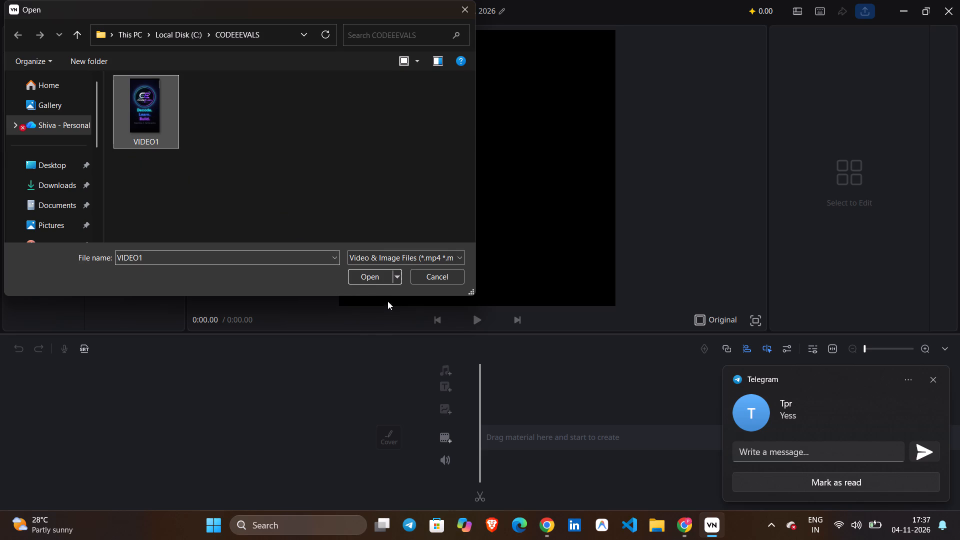
click(368, 272)
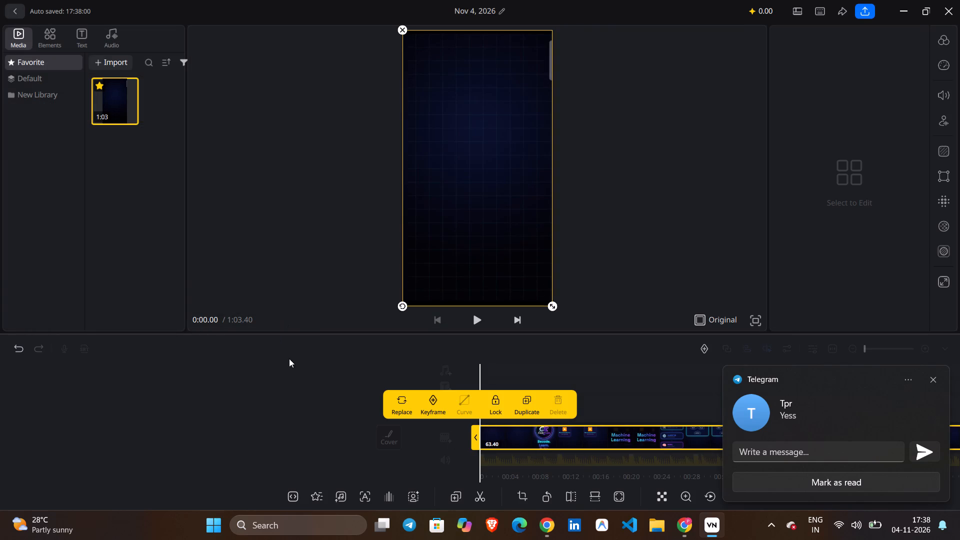
Add the AUDIO1 file from the CODEEEVALS folder to the timeline's music track.
click(290, 370)
click(449, 370)
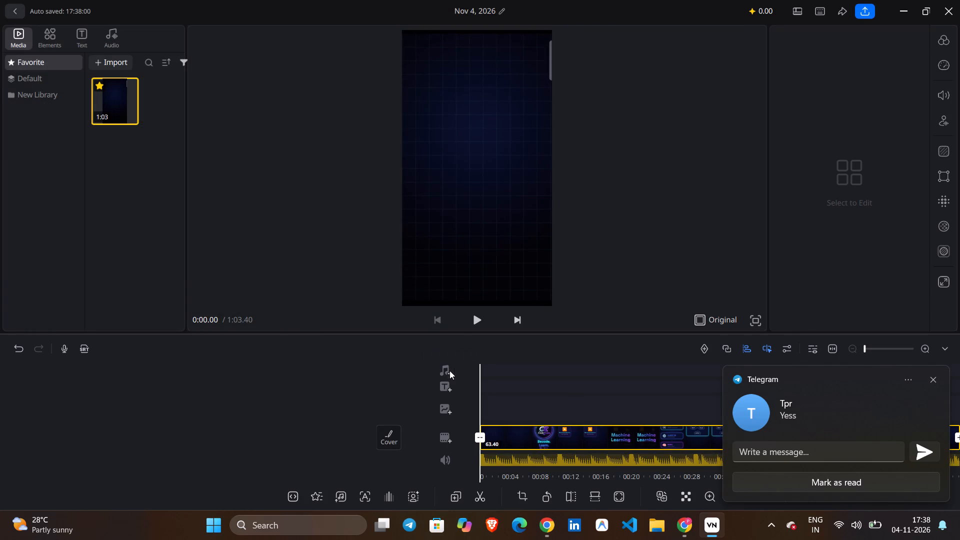
click(144, 102)
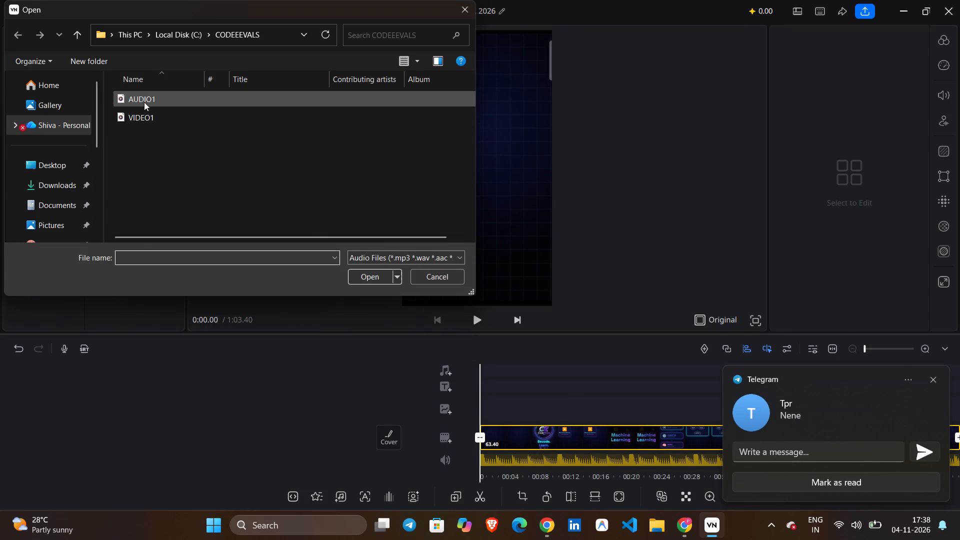
click(368, 278)
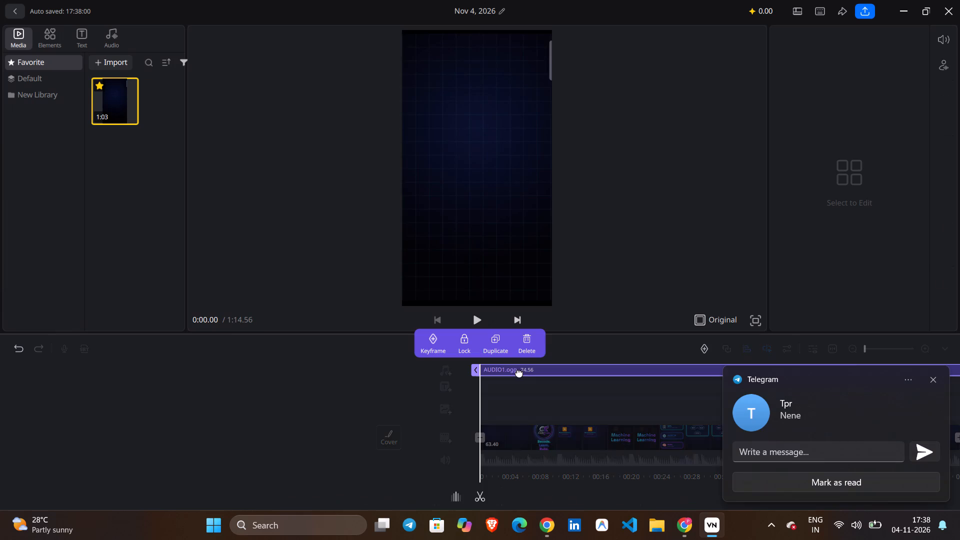
Reply "super" to the incoming Telegram message from its notification.
click(814, 460)
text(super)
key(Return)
click(928, 438)
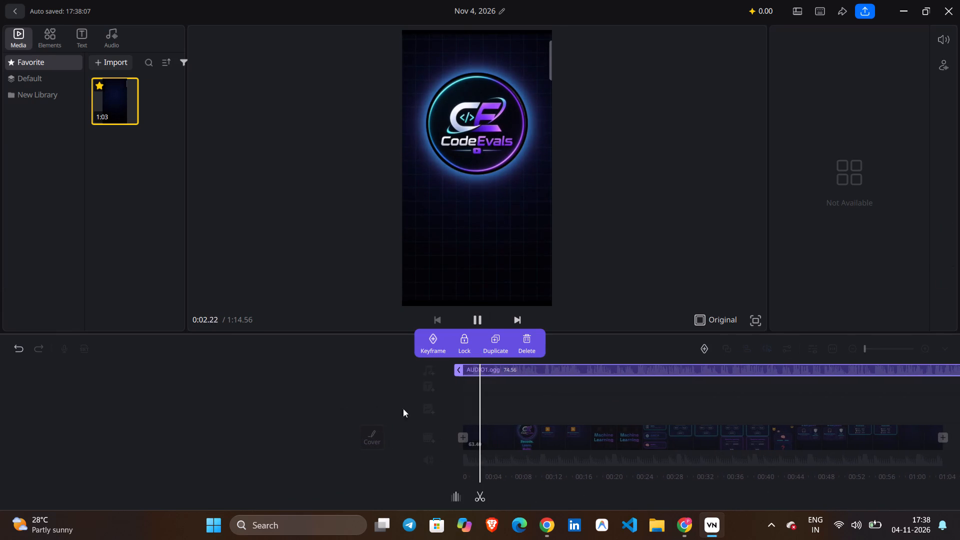
click(318, 288)
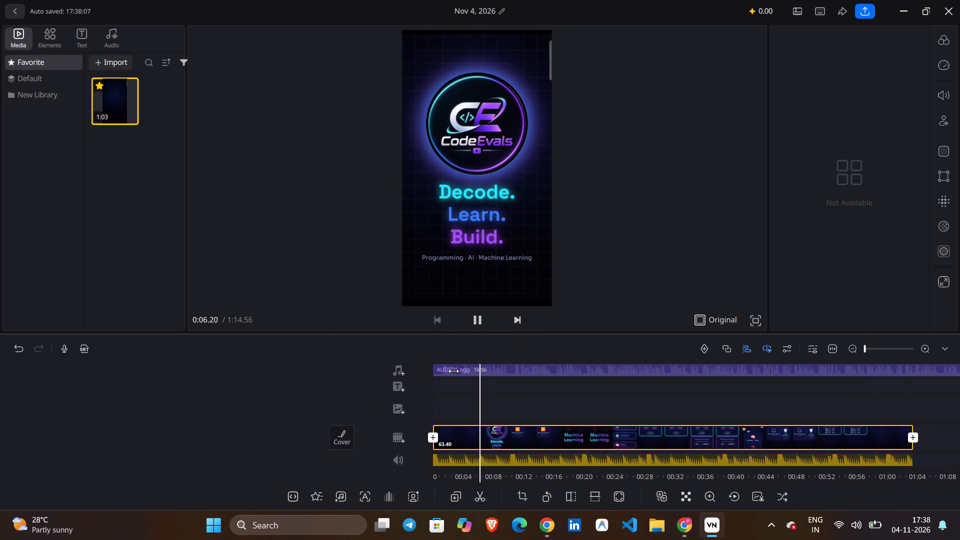
ctrl+scroll(526, 253, down, 2)
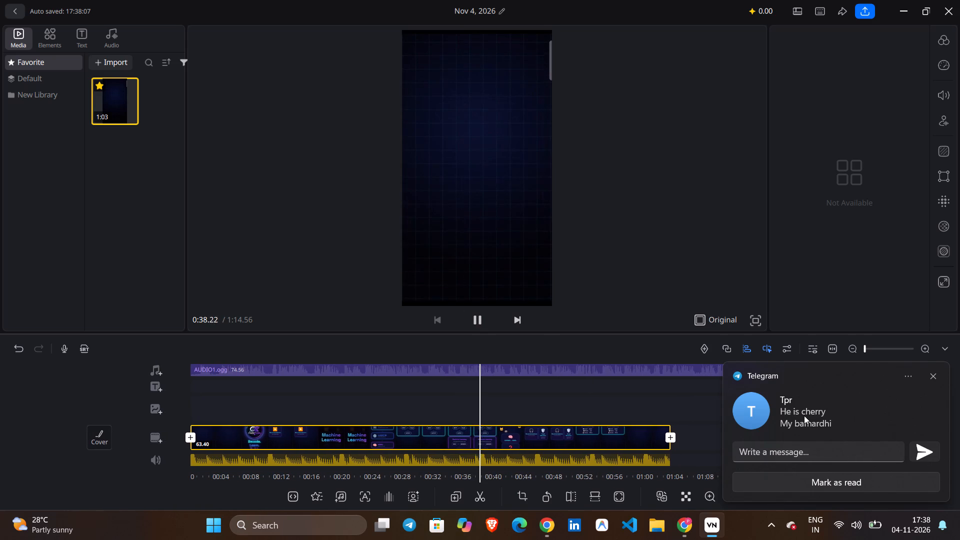
click(771, 454)
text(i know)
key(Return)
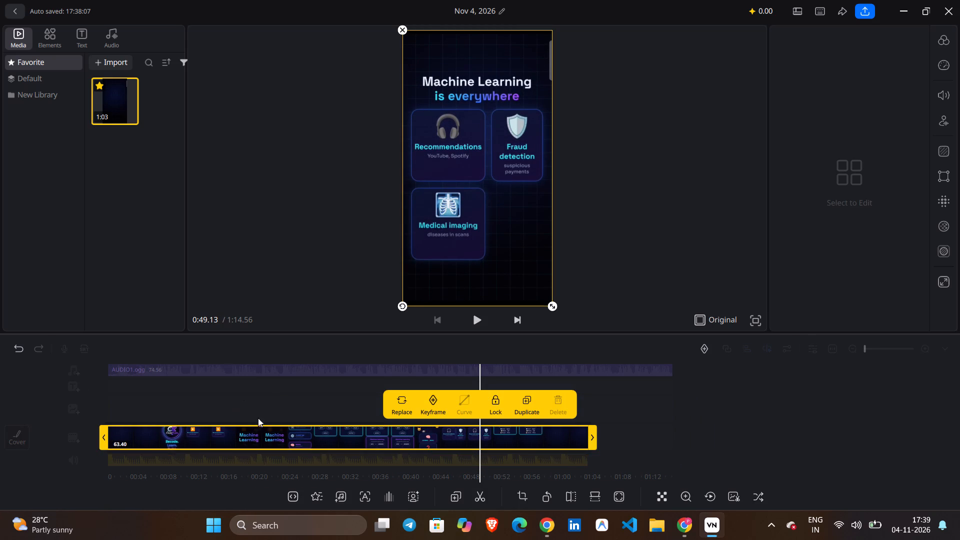
click(227, 371)
click(328, 368)
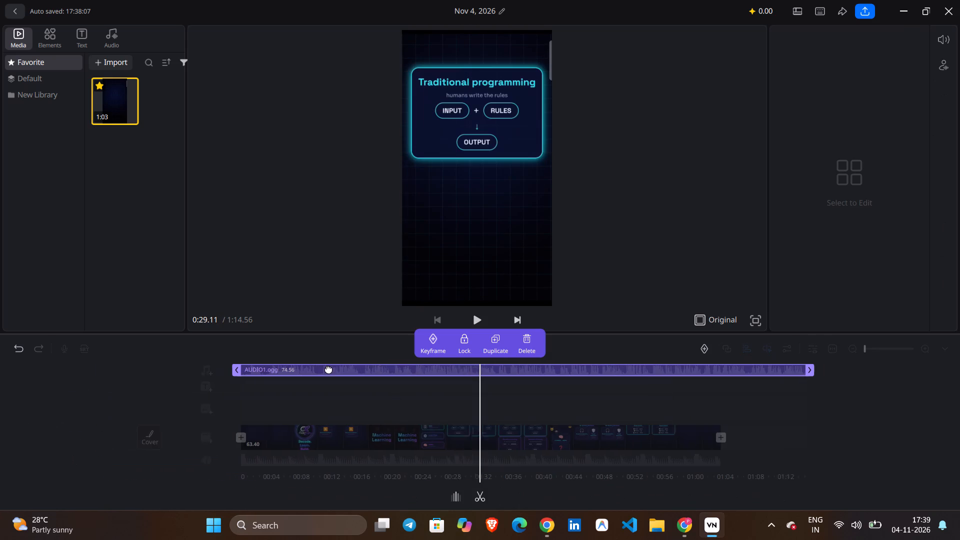
scroll(318, 368, right, 2)
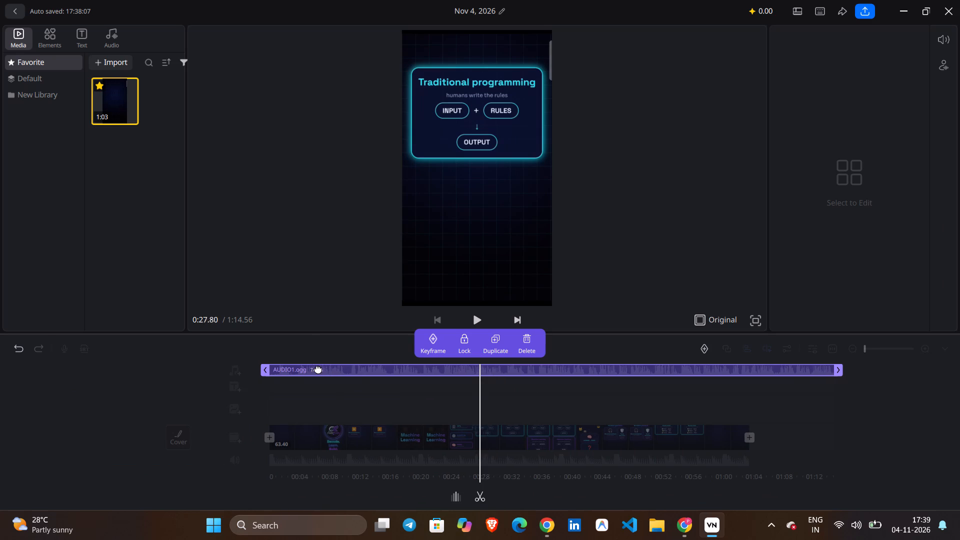
scroll(318, 368, right, 19)
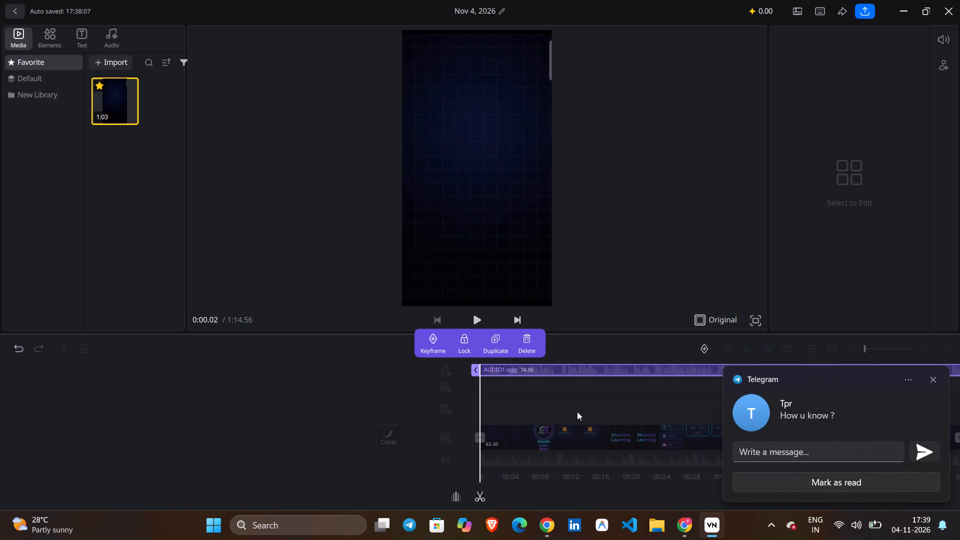
click(770, 460)
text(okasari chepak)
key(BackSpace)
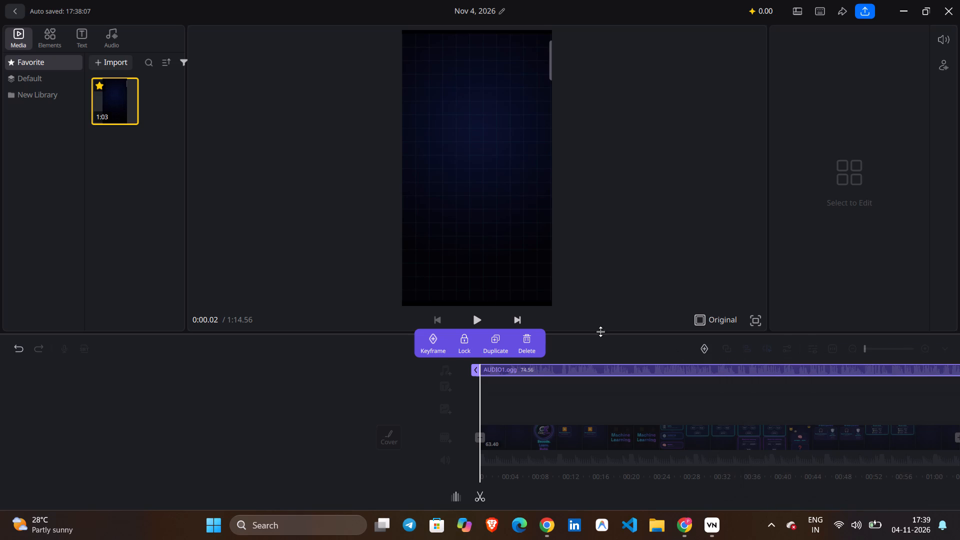
Play the project again from the beginning to check how AUDIO1 matches the video.
click(472, 320)
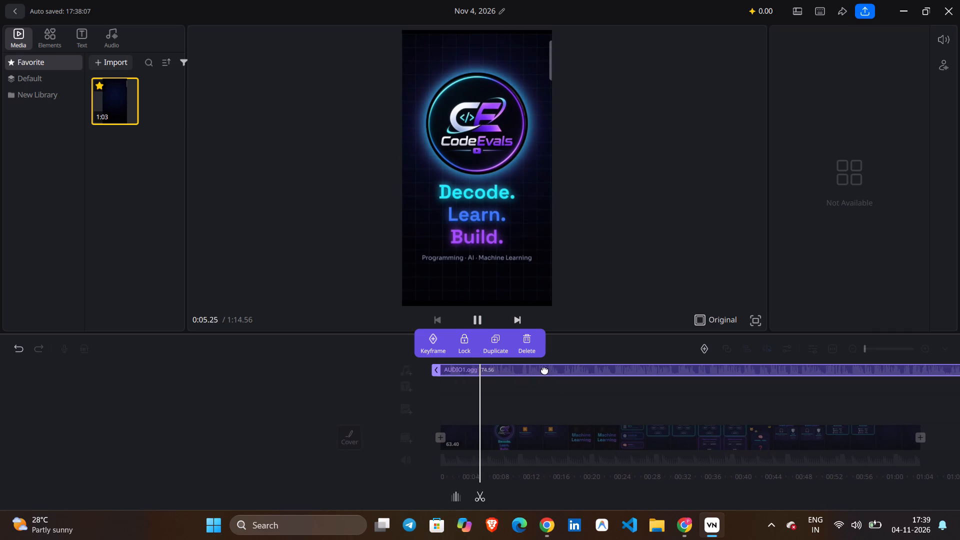
click(337, 270)
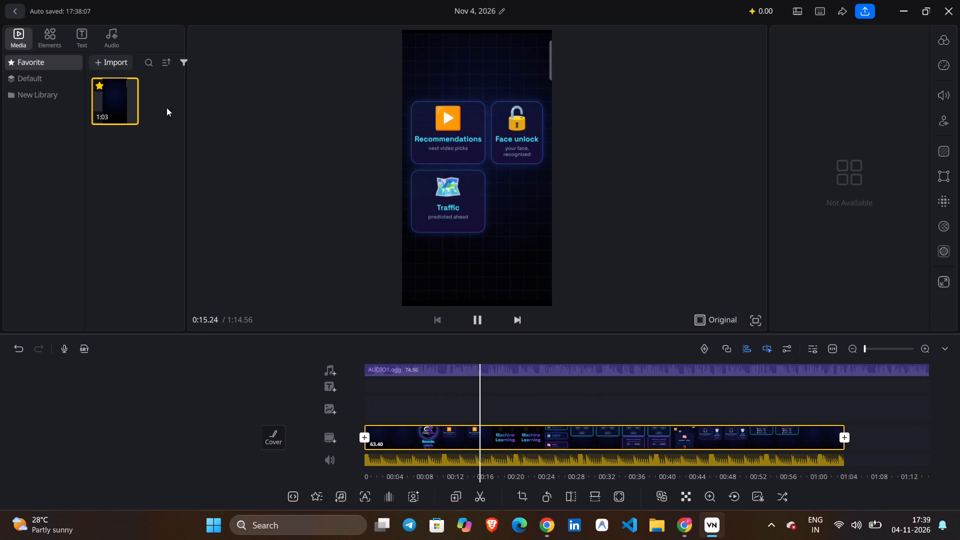
Pause at about 25 s, dismiss the Telegram notification and trim the end of AUDIO1 to the playhead, giving a 24.77 s clip.
click(523, 369)
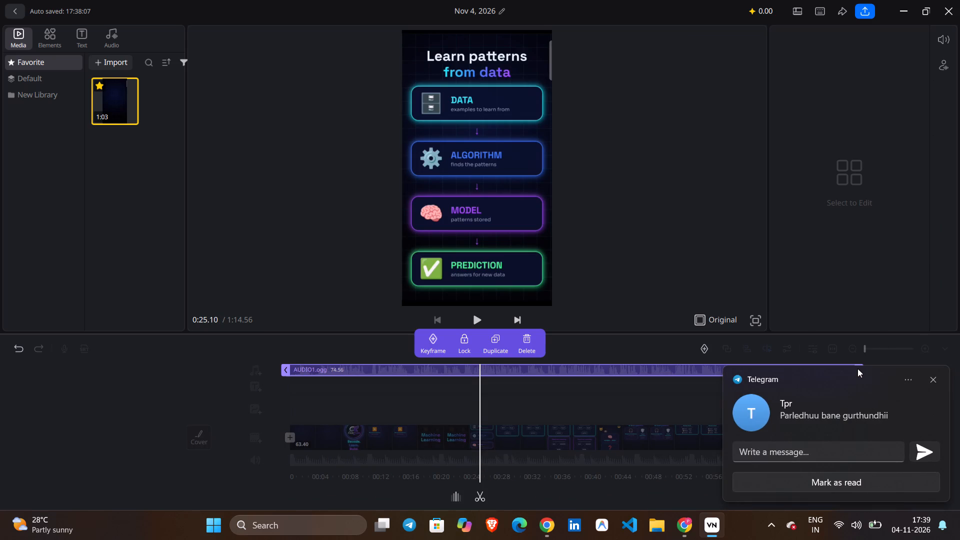
click(931, 377)
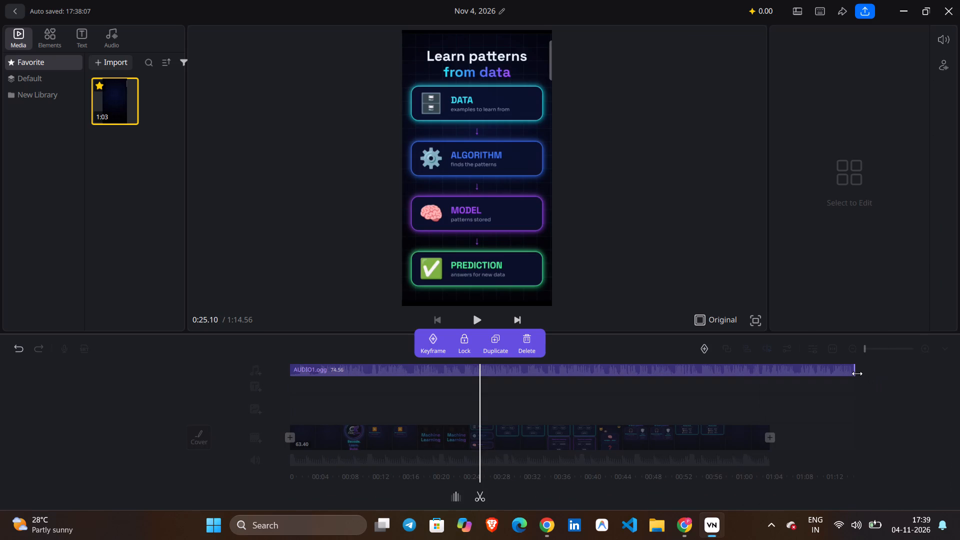
drag(857, 372, 479, 386)
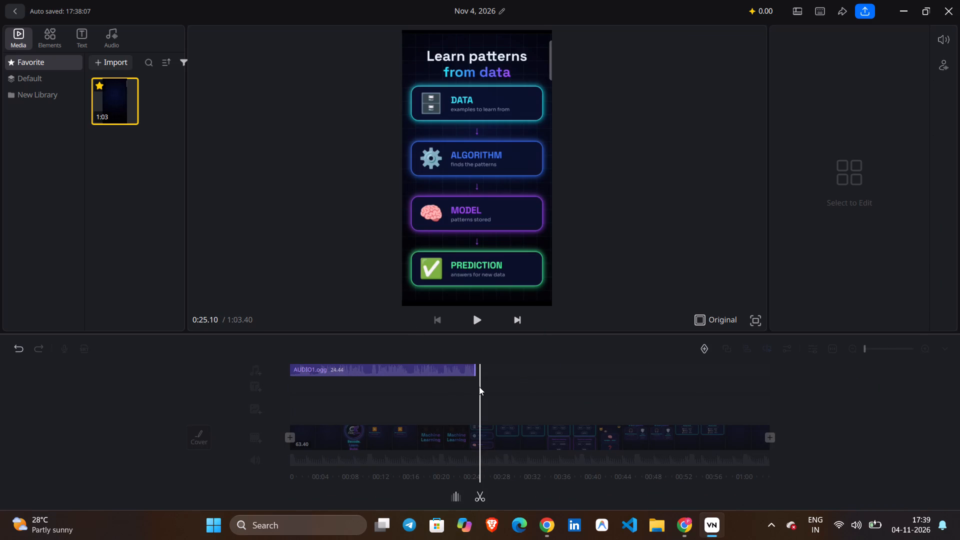
drag(479, 386, 480, 386)
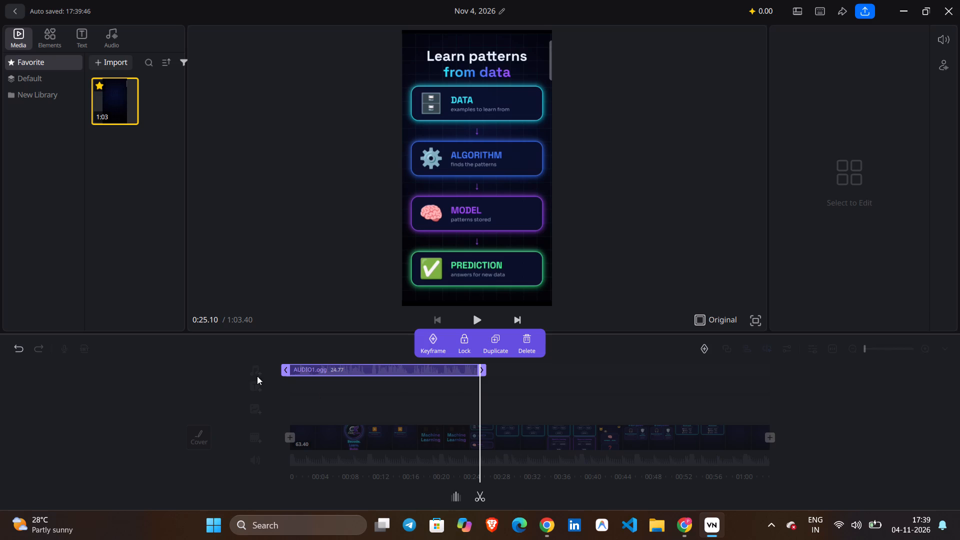
Start adding another audio file to the music track at the playhead, after the trimmed AUDIO1 clip.
click(254, 373)
click(257, 369)
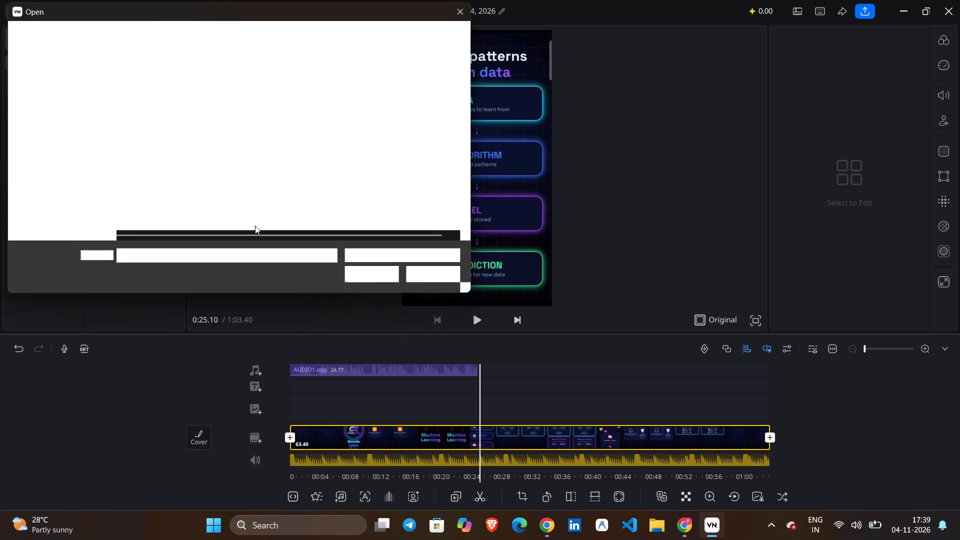
Dismiss the file picker and duplicate the AUDIO1.ogg clip on the timeline.
click(469, 9)
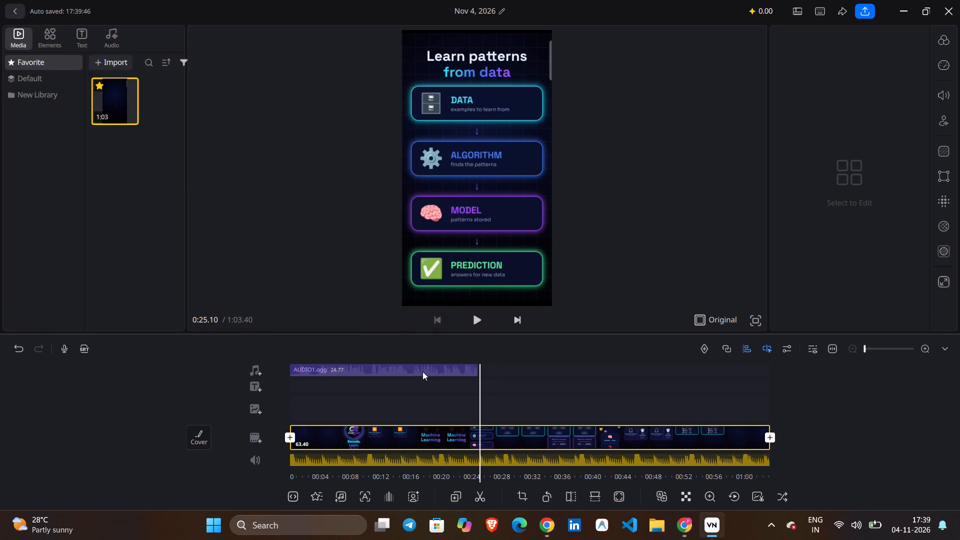
click(420, 370)
right_click(420, 370)
click(491, 349)
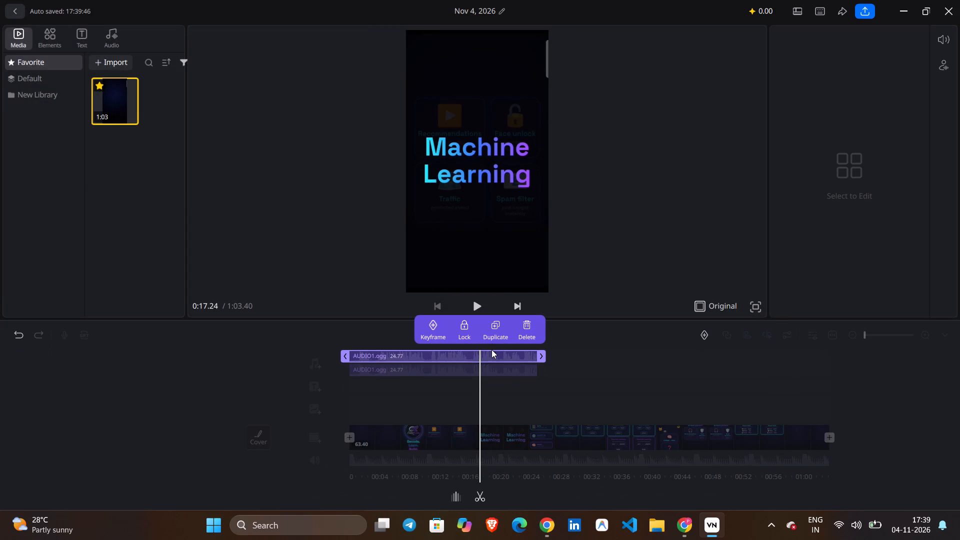
Move the lower AUDIO1.ogg clip along its track so it starts just after the upper clip ends, at about 0:26.
click(386, 370)
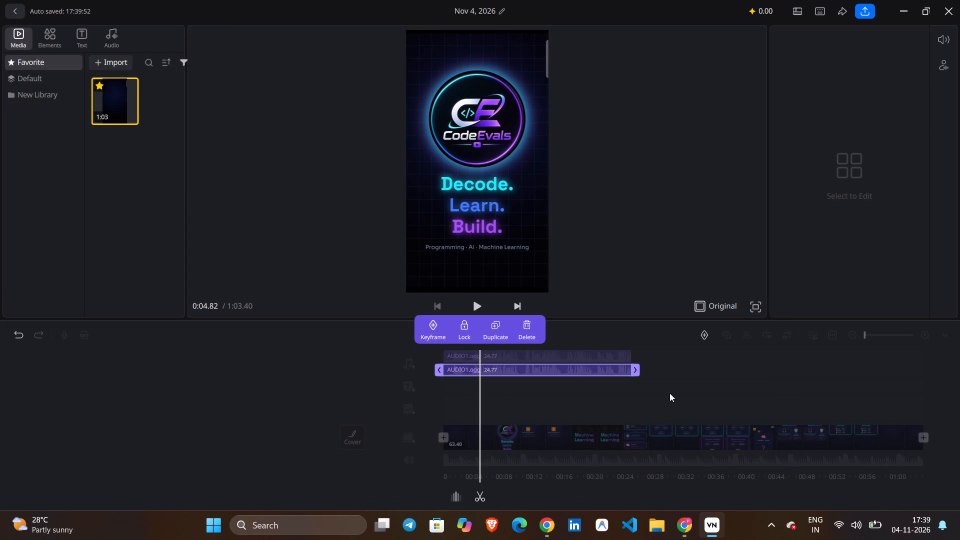
drag(584, 370, 762, 371)
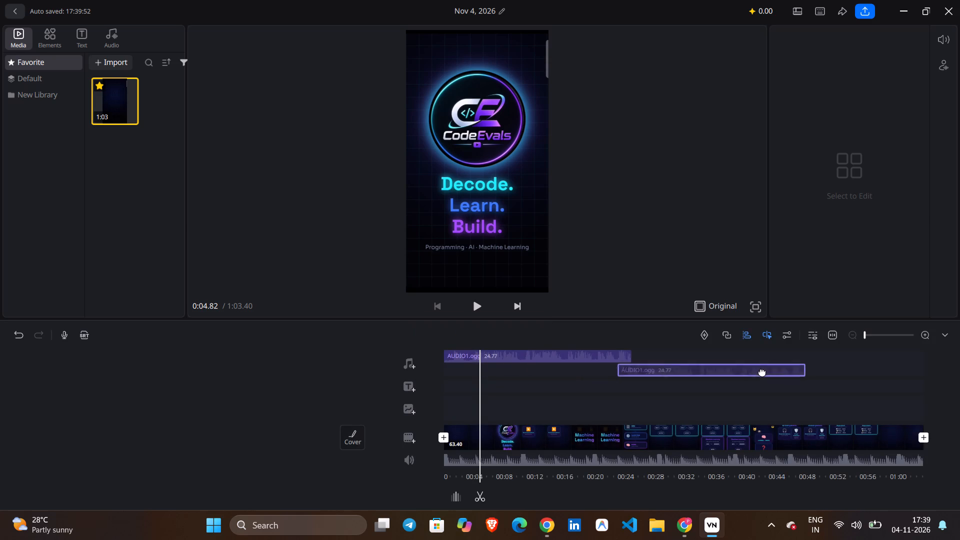
drag(762, 371, 762, 372)
drag(706, 371, 726, 370)
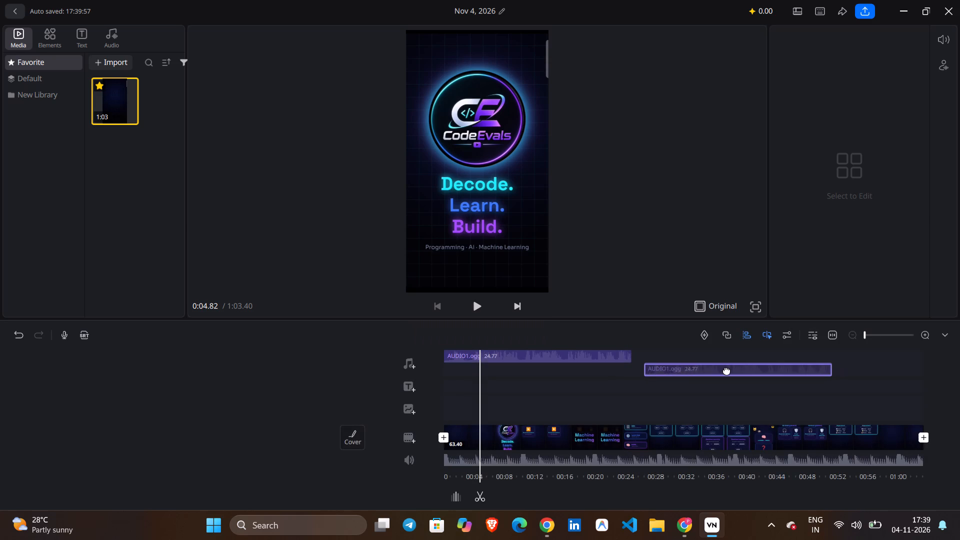
drag(726, 370, 725, 370)
Extend the end of the lower AUDIO1.ogg clip to a duration of about 34.85 seconds and deselect it.
drag(833, 368, 625, 354)
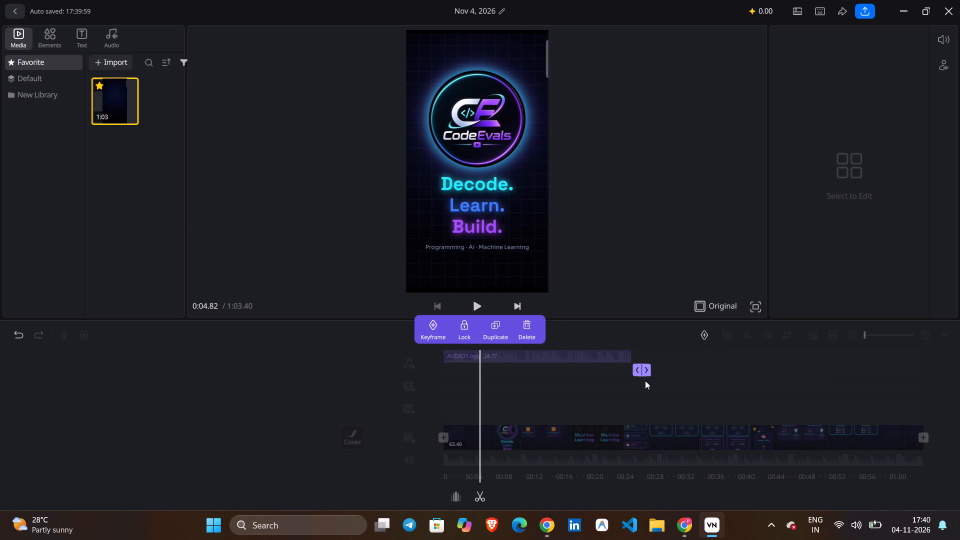
drag(647, 371, 910, 371)
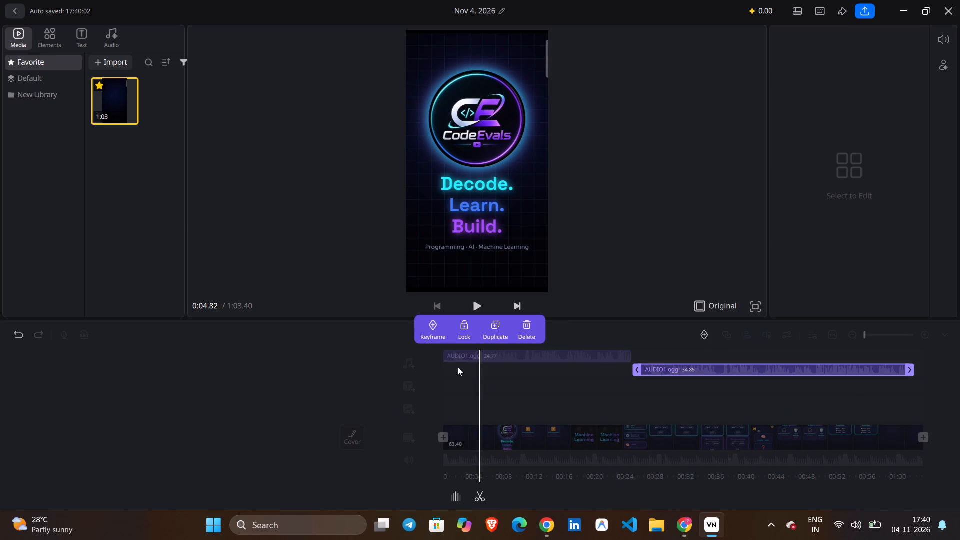
click(340, 201)
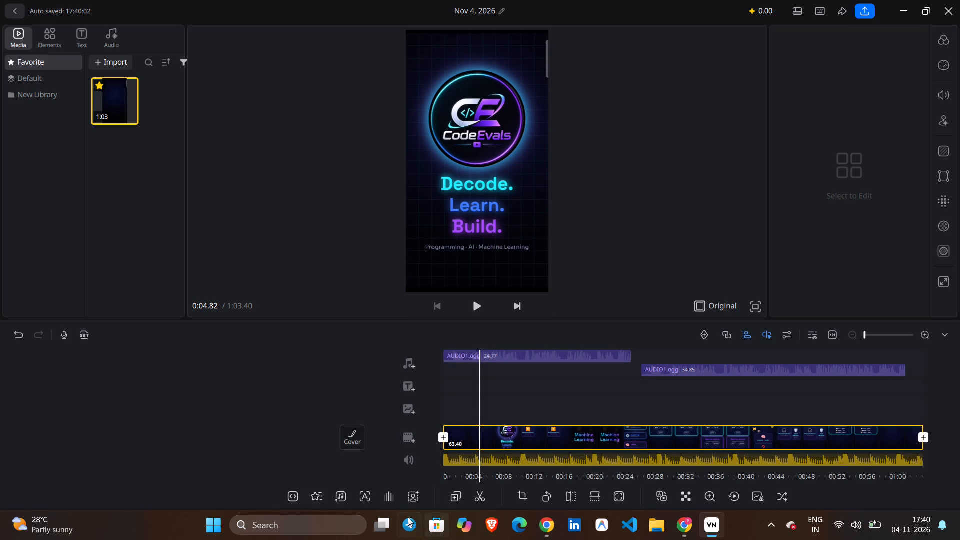
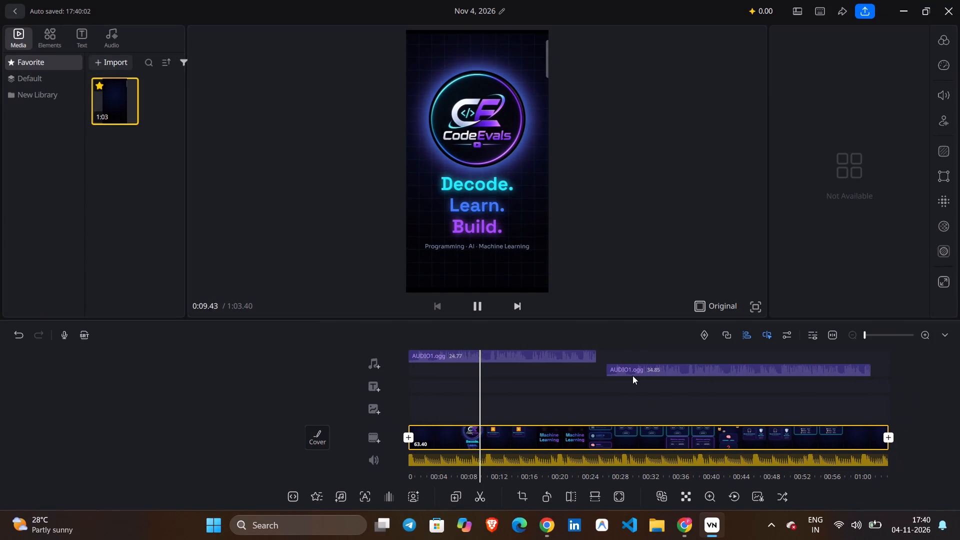
Trim the start of the lower AUDIO1.ogg clip to the playhead at about 0:28, for a duration of about 32.74 seconds.
click(564, 398)
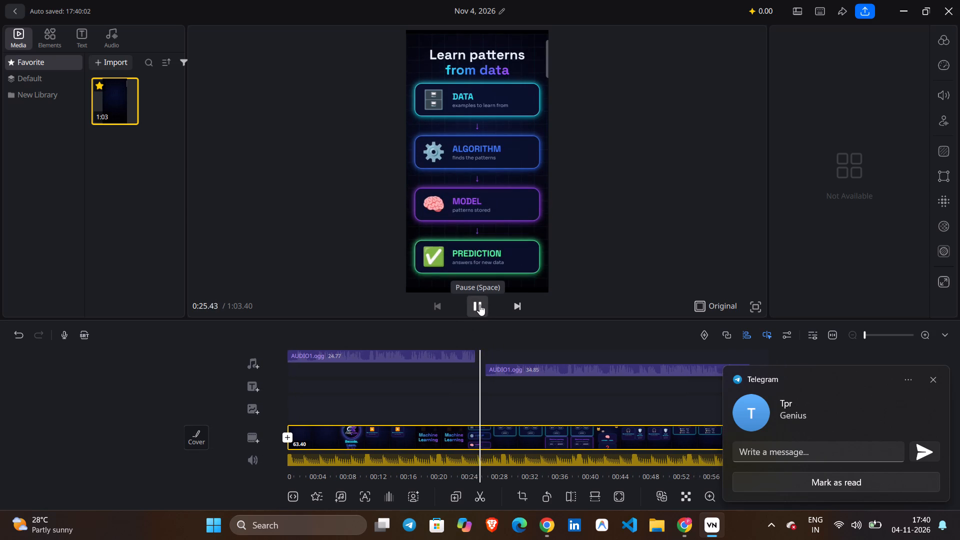
click(485, 371)
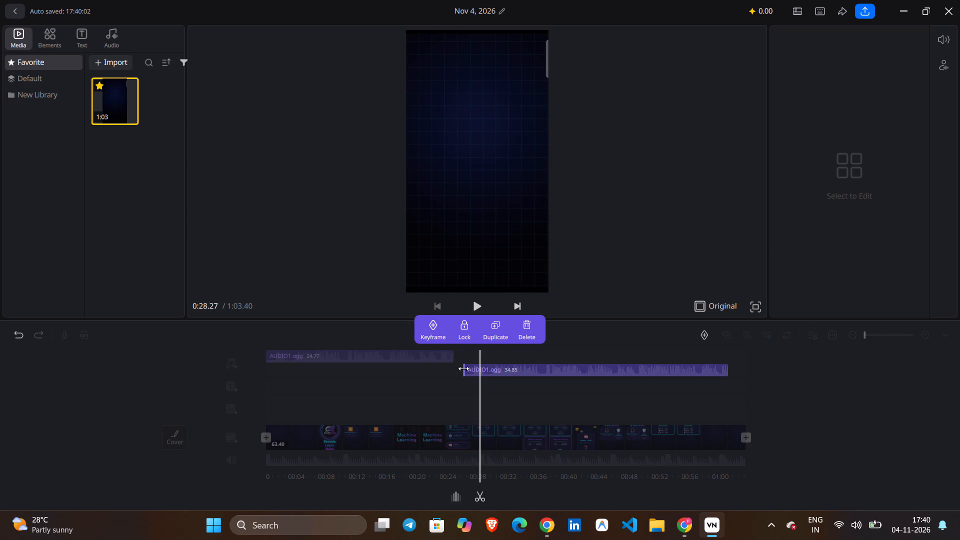
drag(463, 368, 478, 370)
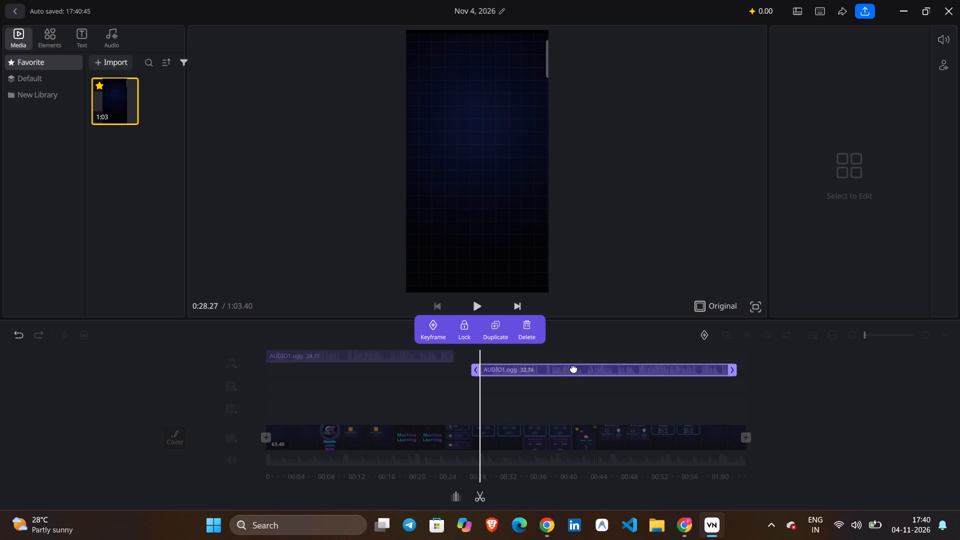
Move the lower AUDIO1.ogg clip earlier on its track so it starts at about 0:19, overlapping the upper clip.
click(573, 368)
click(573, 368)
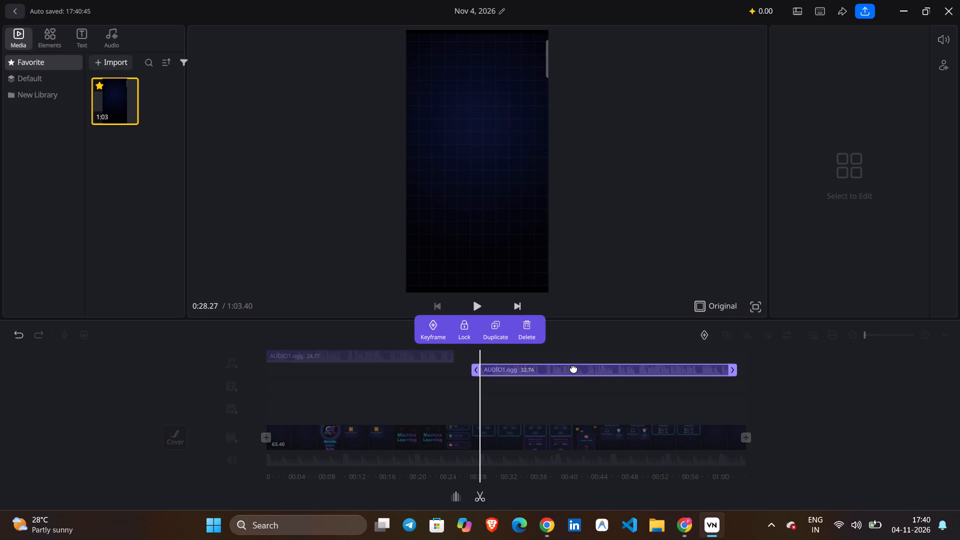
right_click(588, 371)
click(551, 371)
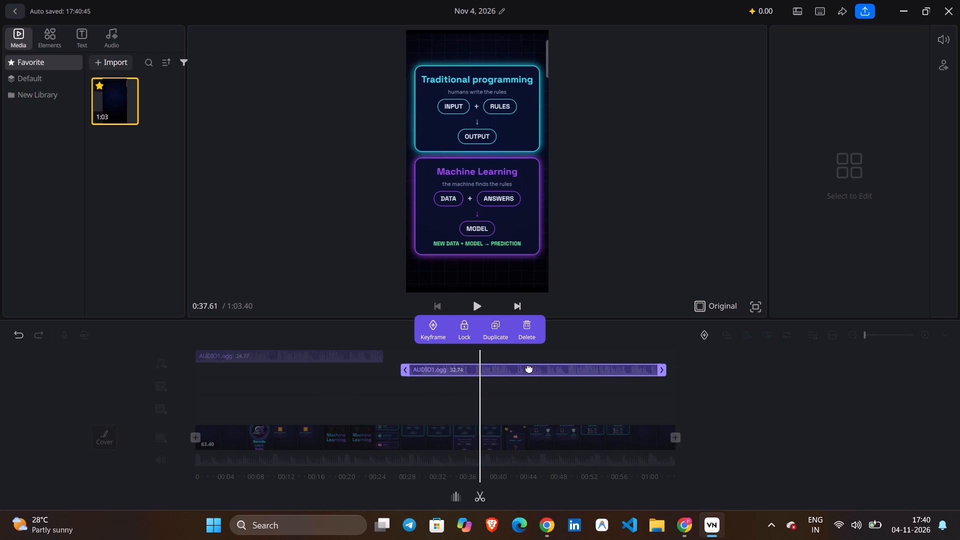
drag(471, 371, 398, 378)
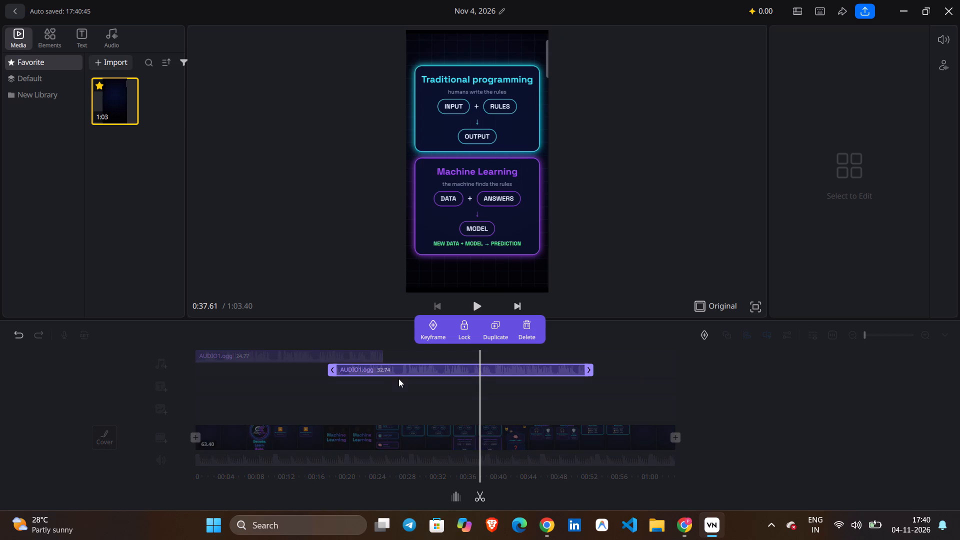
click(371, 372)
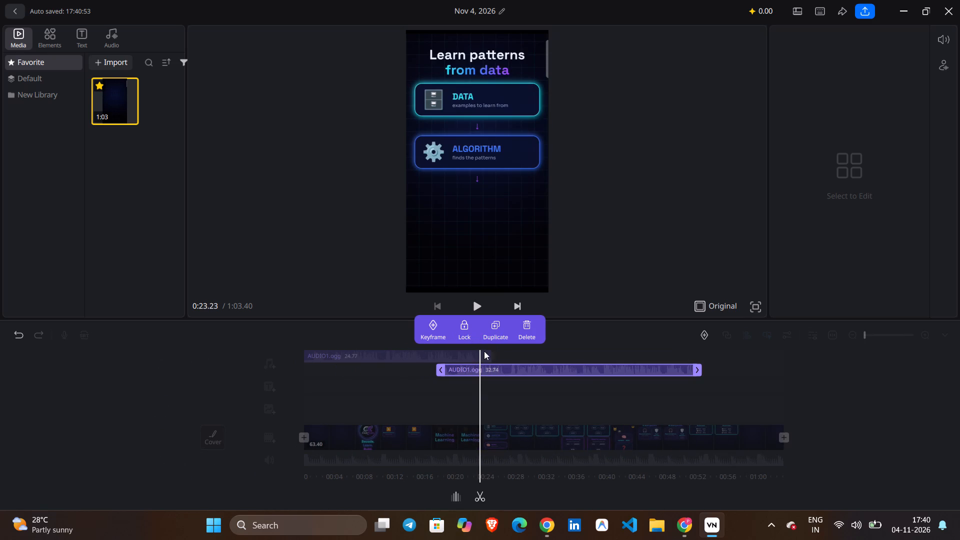
Trim the start of the lower AUDIO1.ogg clip and place it directly after the upper clip, with a duration of 18.08 seconds.
drag(484, 367, 566, 374)
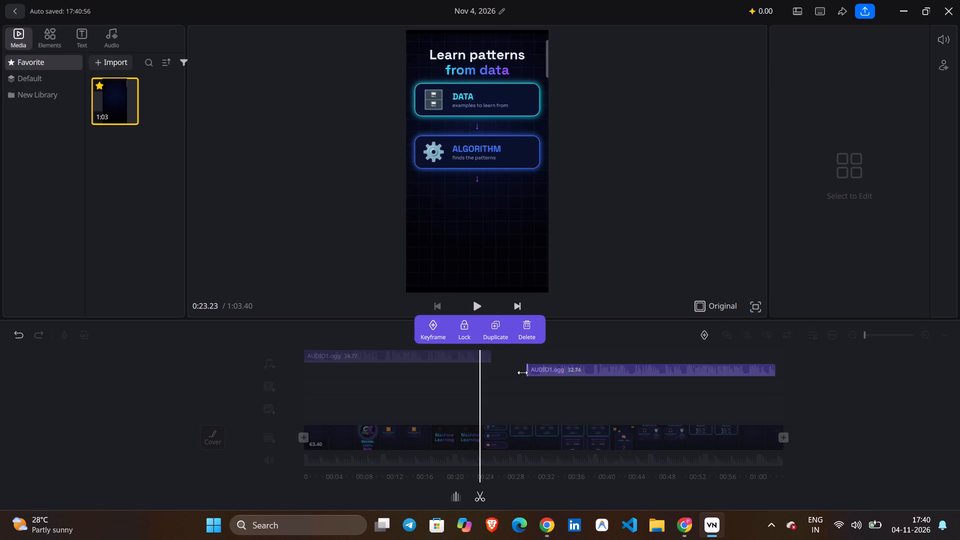
drag(525, 371, 647, 387)
drag(694, 366, 587, 380)
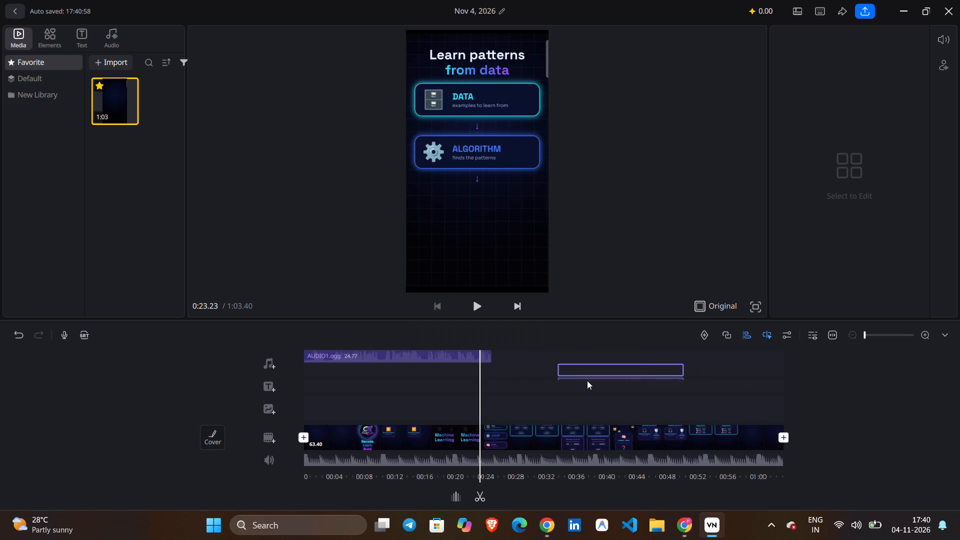
drag(587, 380, 547, 383)
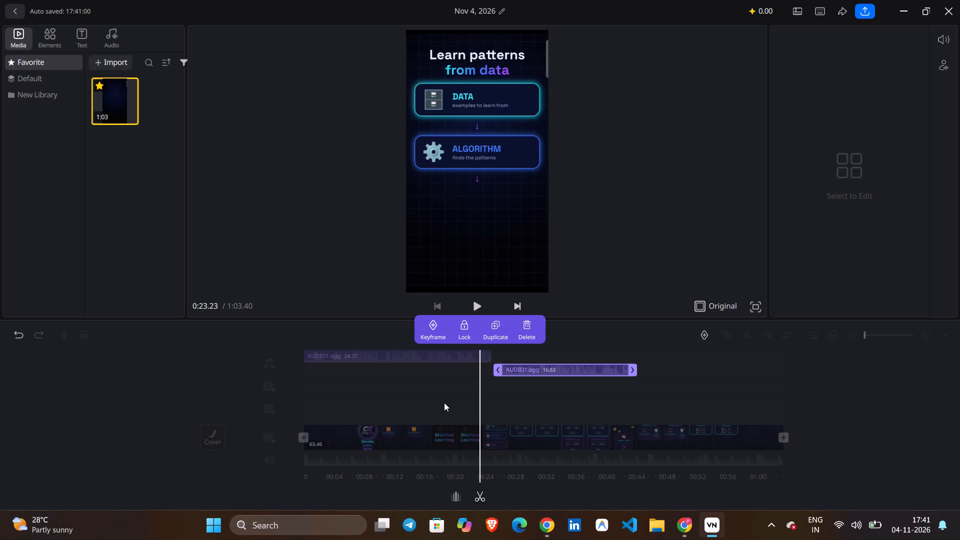
drag(504, 368, 503, 368)
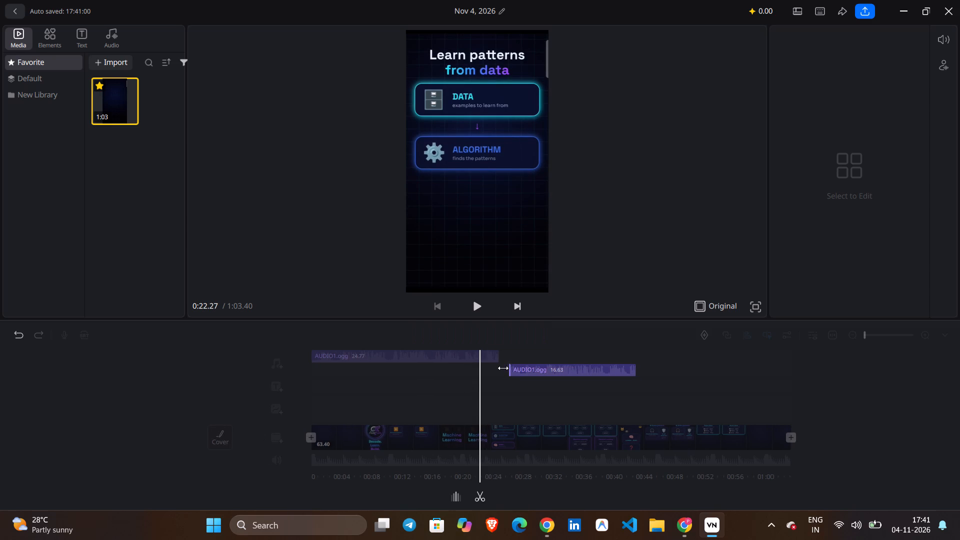
drag(503, 368, 491, 369)
click(626, 264)
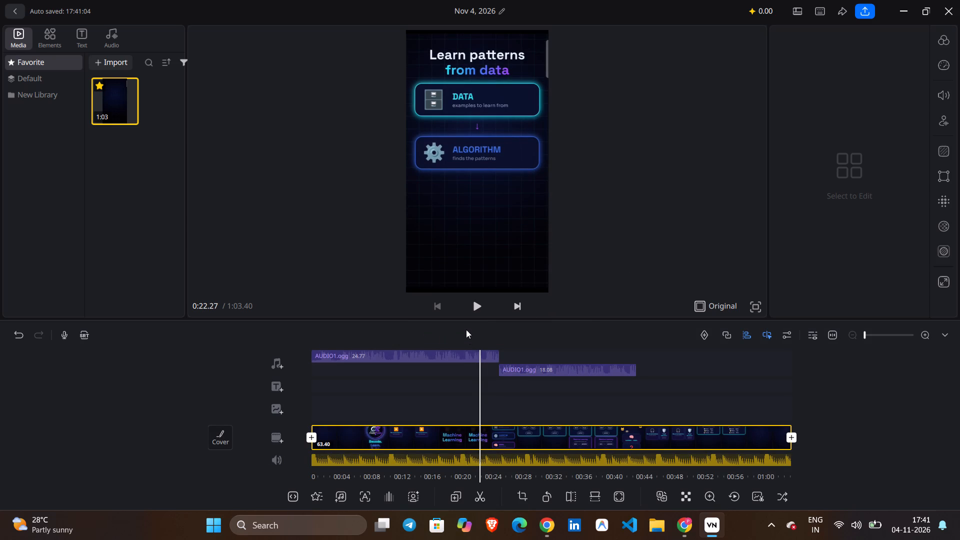
Preview the transition between the audio clips and move the lower AUDIO1.ogg clip later, starting at about 0:32.
click(482, 307)
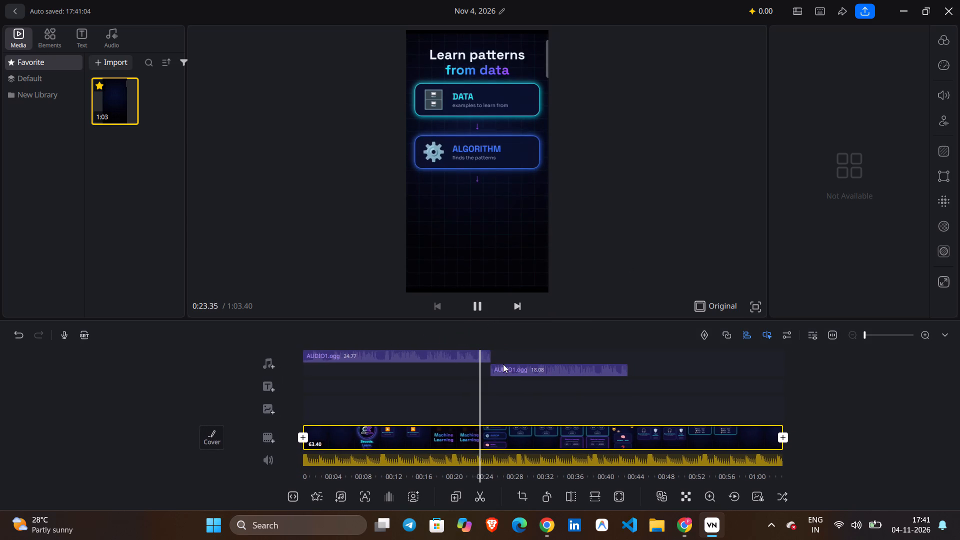
drag(504, 368, 557, 372)
click(478, 301)
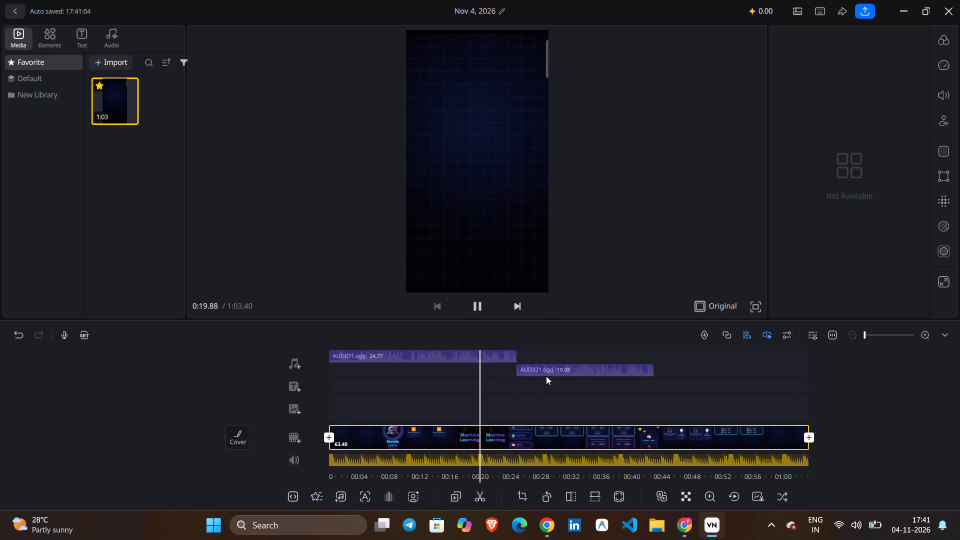
click(547, 371)
drag(540, 370, 597, 370)
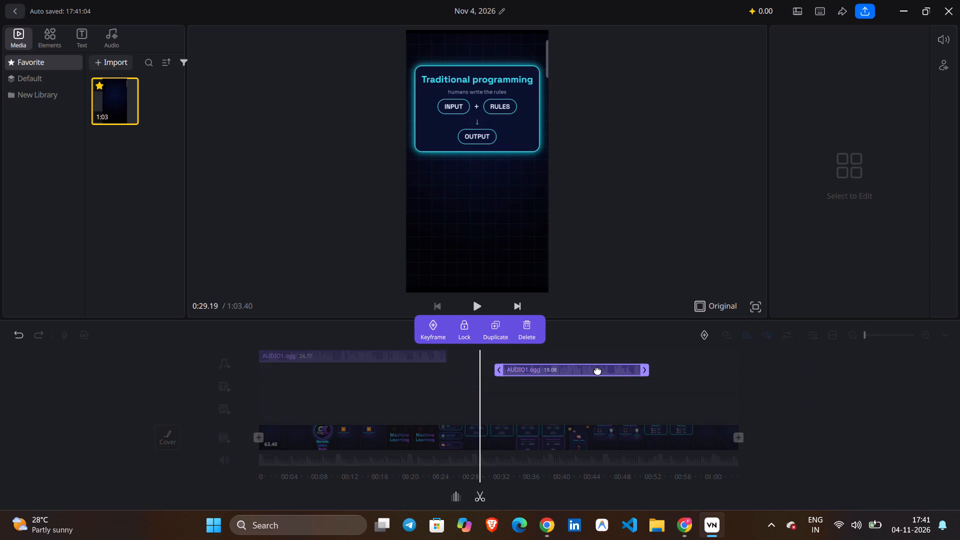
click(477, 309)
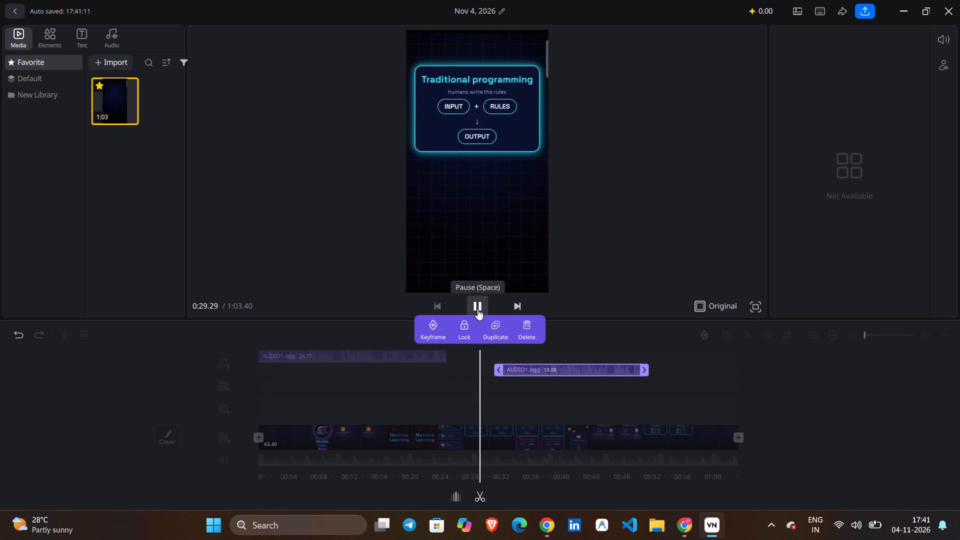
scroll(351, 362, right, 2)
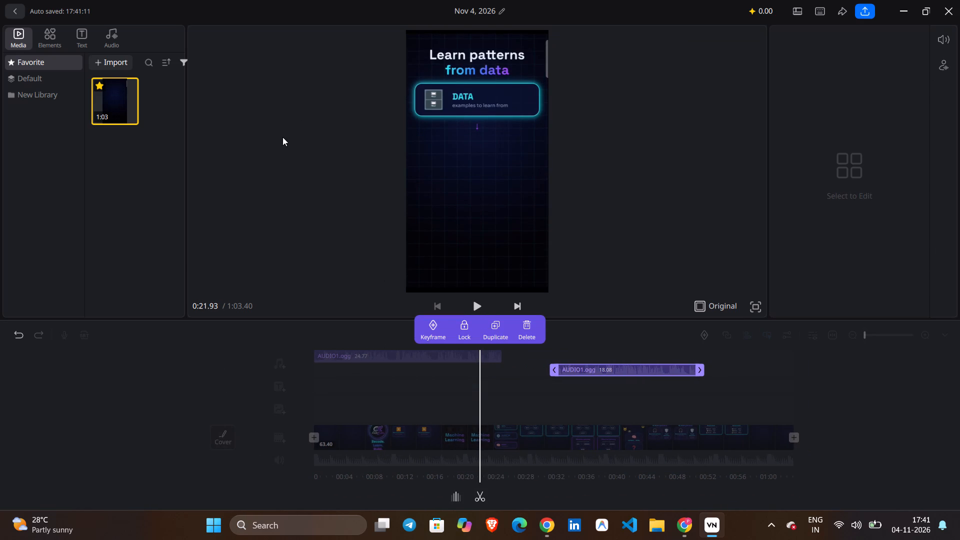
click(286, 143)
Extend the end of the upper AUDIO1.ogg clip to a duration of 32.29 seconds, previewing playback around its end.
click(476, 305)
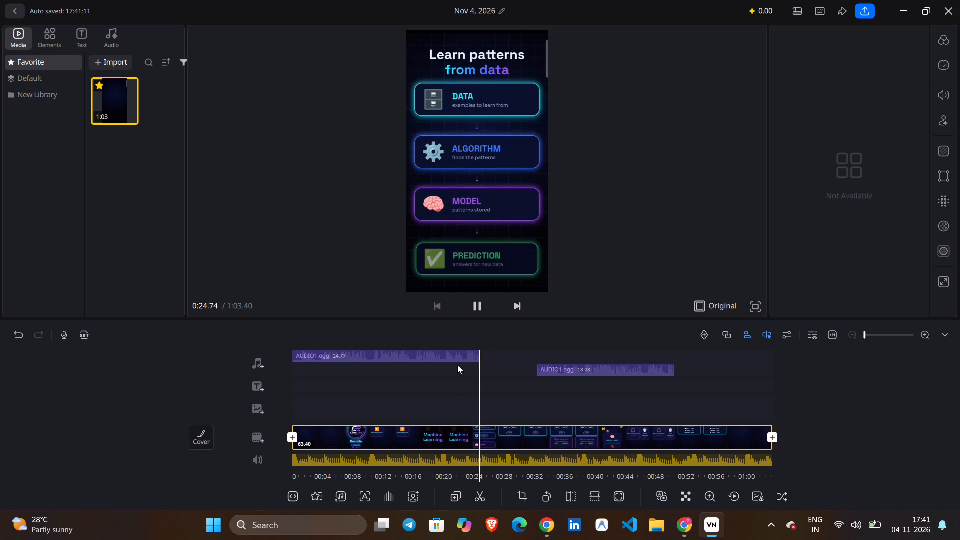
click(456, 356)
drag(503, 357, 522, 357)
click(475, 306)
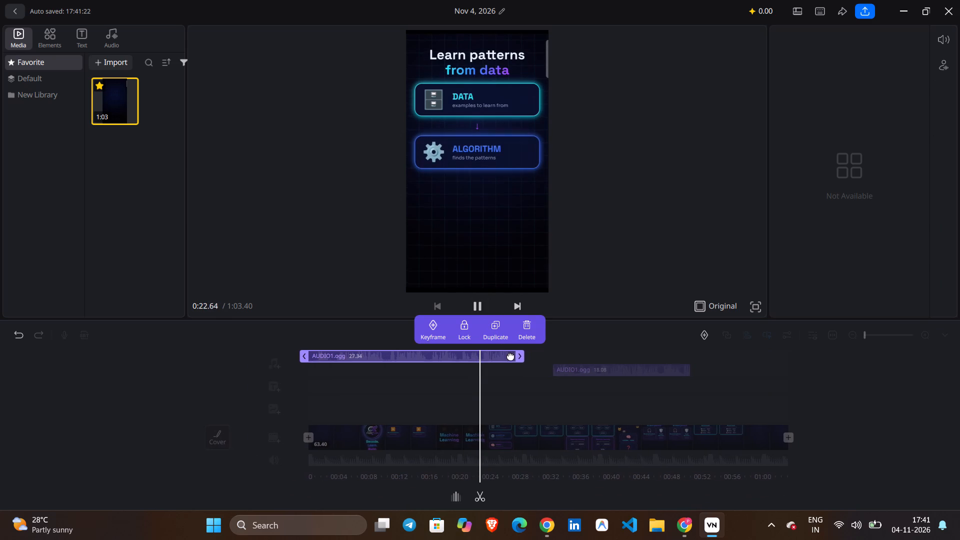
click(325, 246)
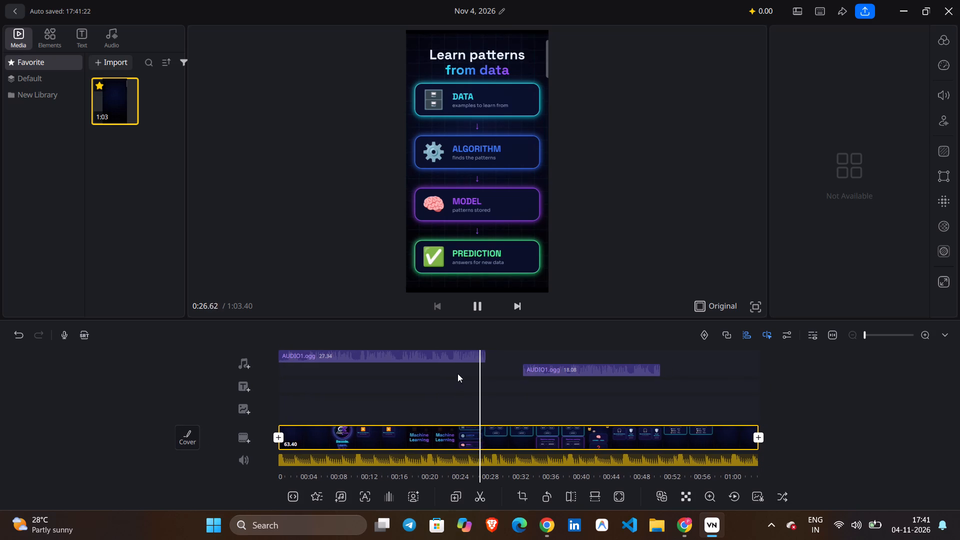
click(465, 353)
drag(499, 354, 539, 354)
click(473, 300)
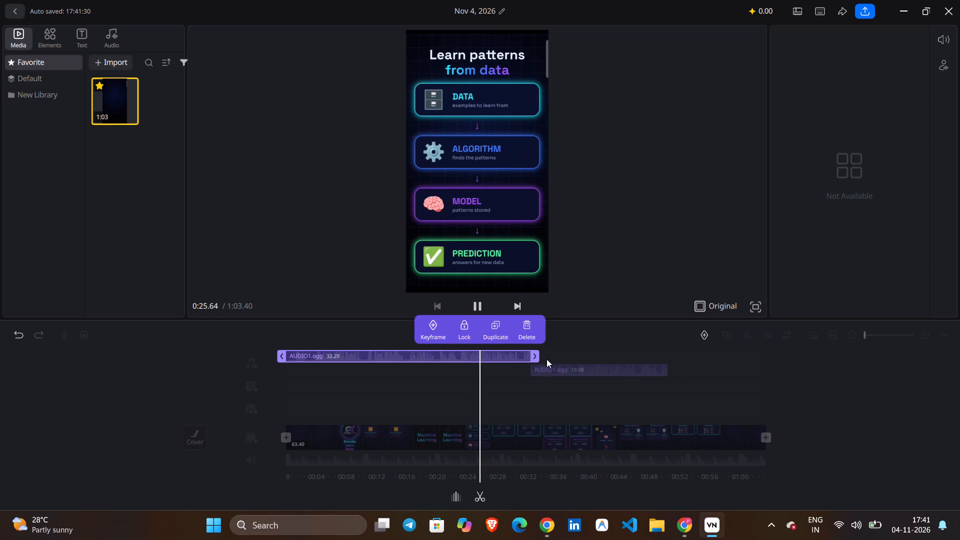
click(339, 241)
Move the lower AUDIO1.ogg clip later on its track so it starts at about 0:37.
click(527, 370)
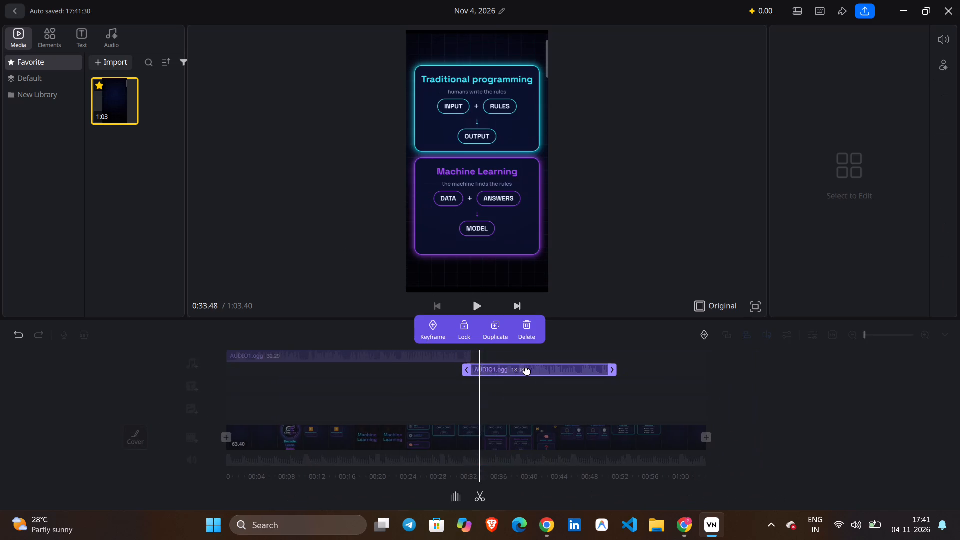
drag(521, 369, 555, 369)
click(477, 305)
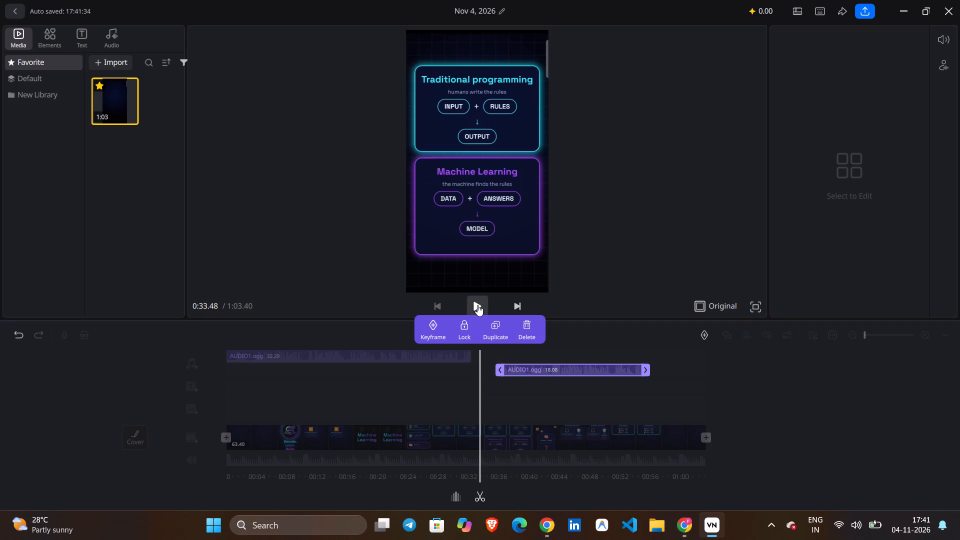
Play back the end of the upper AUDIO1.ogg clip and trim its end to a duration of 30.78 seconds.
scroll(435, 361, right, 1)
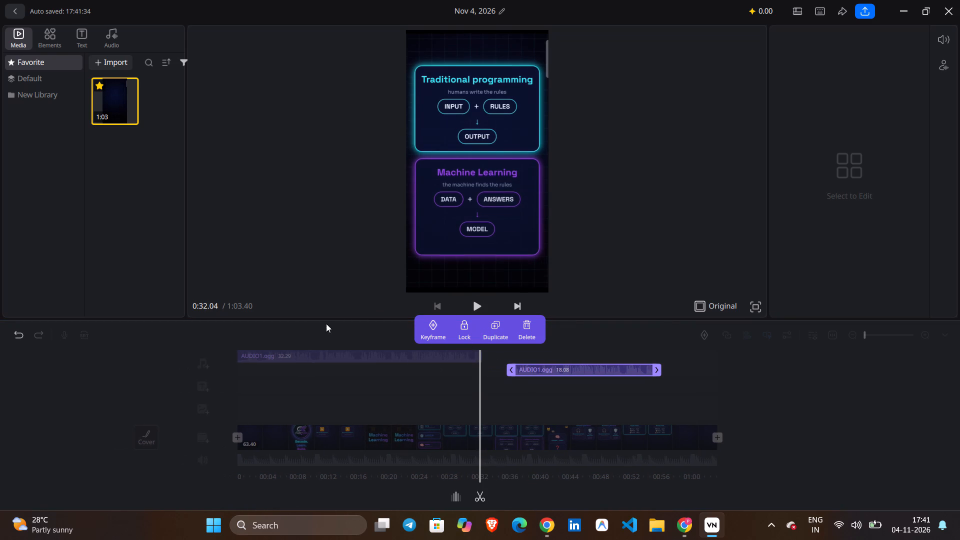
scroll(422, 374, right, 1)
click(476, 306)
click(291, 239)
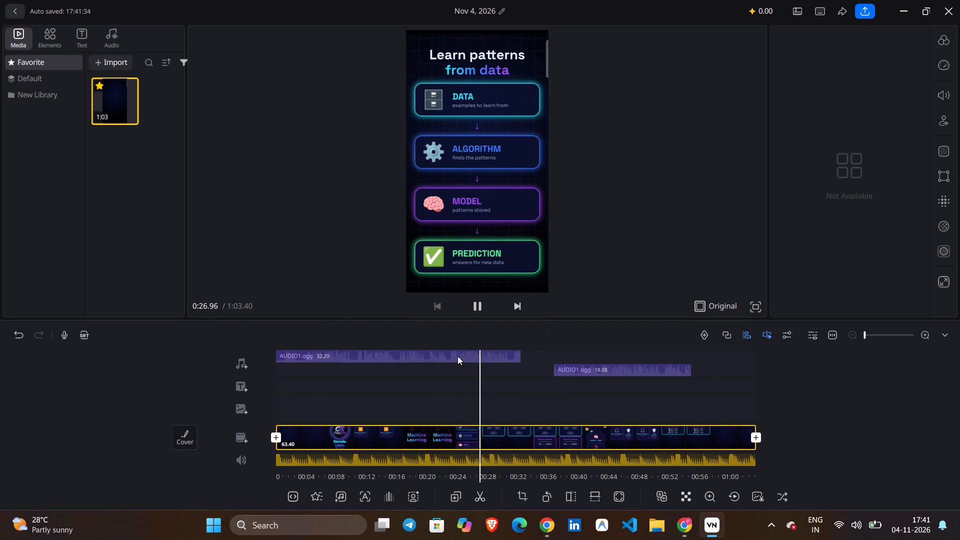
click(477, 306)
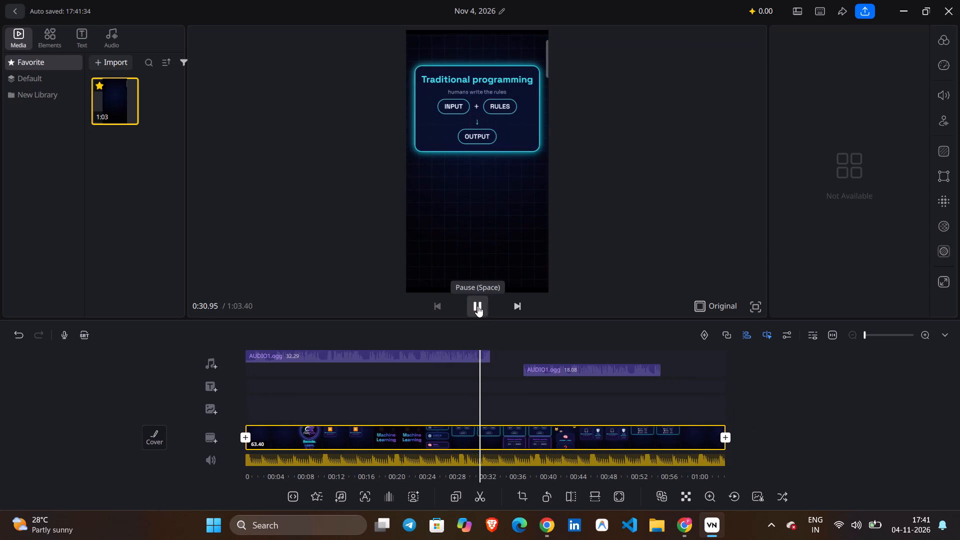
click(478, 358)
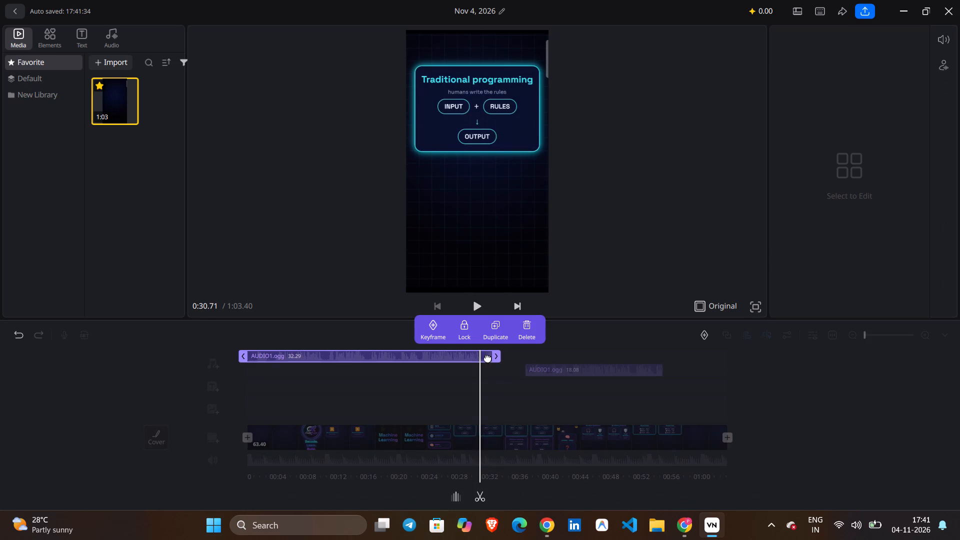
drag(492, 358, 482, 358)
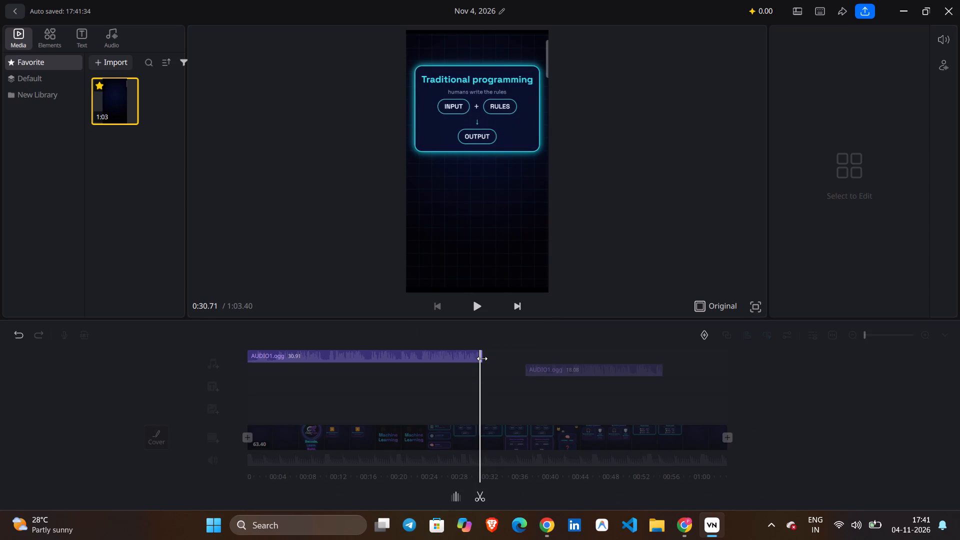
drag(482, 358, 481, 359)
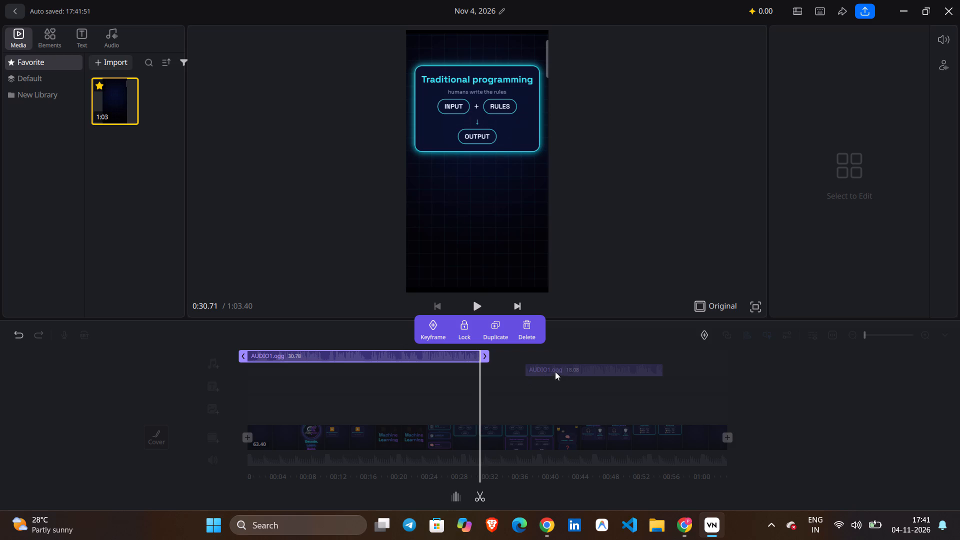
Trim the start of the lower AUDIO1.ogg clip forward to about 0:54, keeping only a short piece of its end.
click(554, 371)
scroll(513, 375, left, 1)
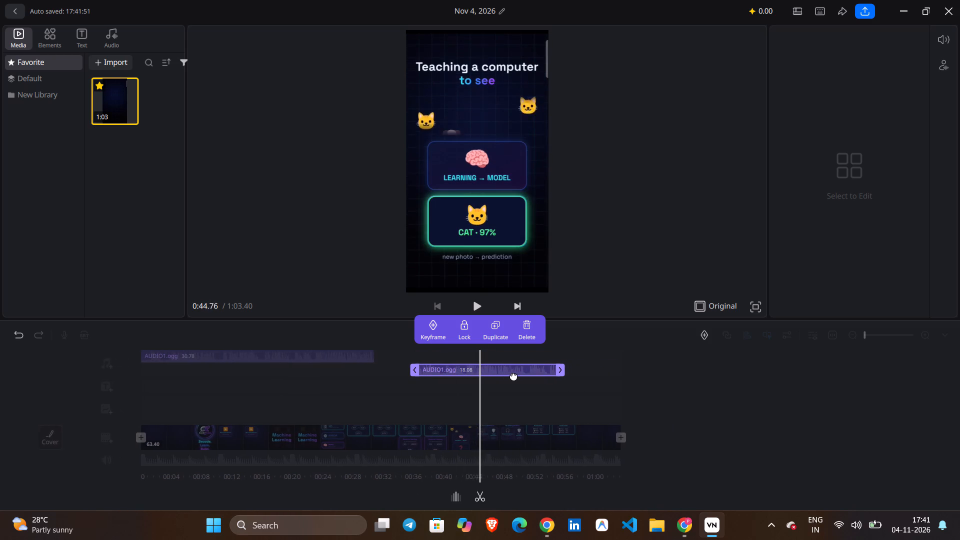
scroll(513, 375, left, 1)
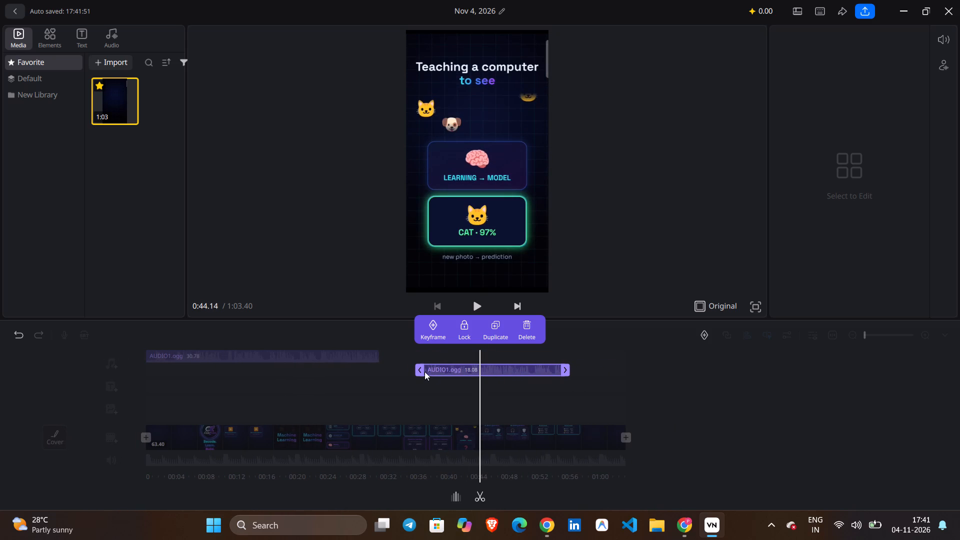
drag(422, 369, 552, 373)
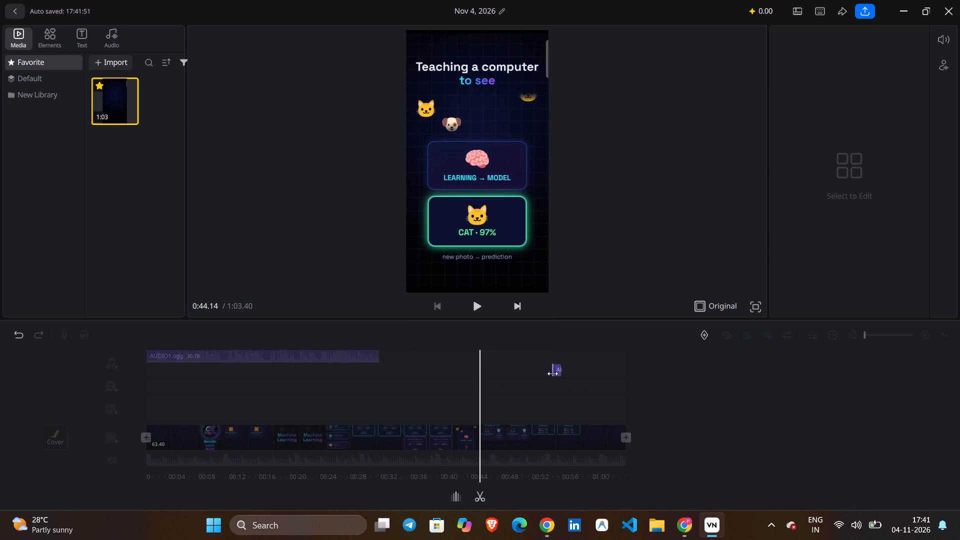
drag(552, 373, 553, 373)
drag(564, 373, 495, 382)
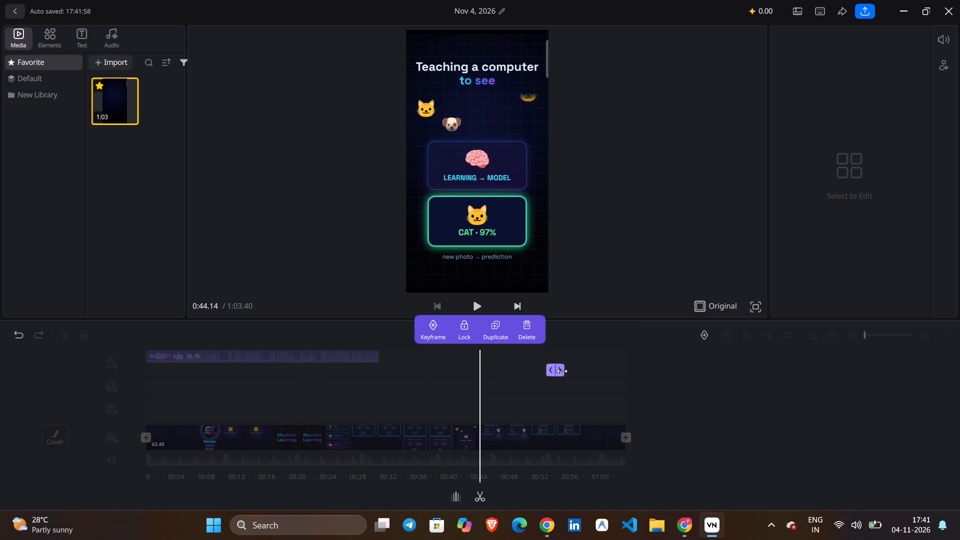
Extend the lower AUDIO1.ogg clip at both ends, from the upper clip's end to near the video's end, with a duration of 30.69 seconds.
drag(562, 370, 622, 373)
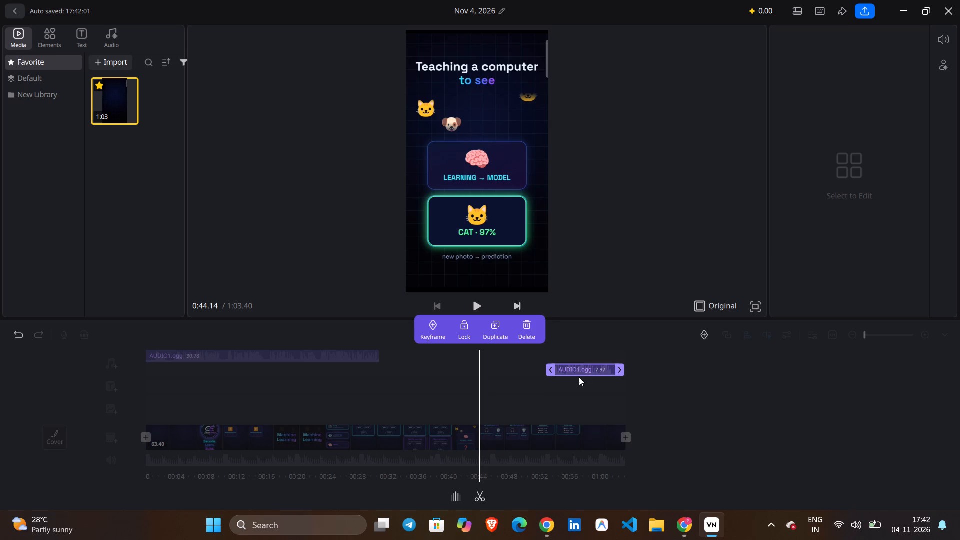
drag(551, 369, 517, 377)
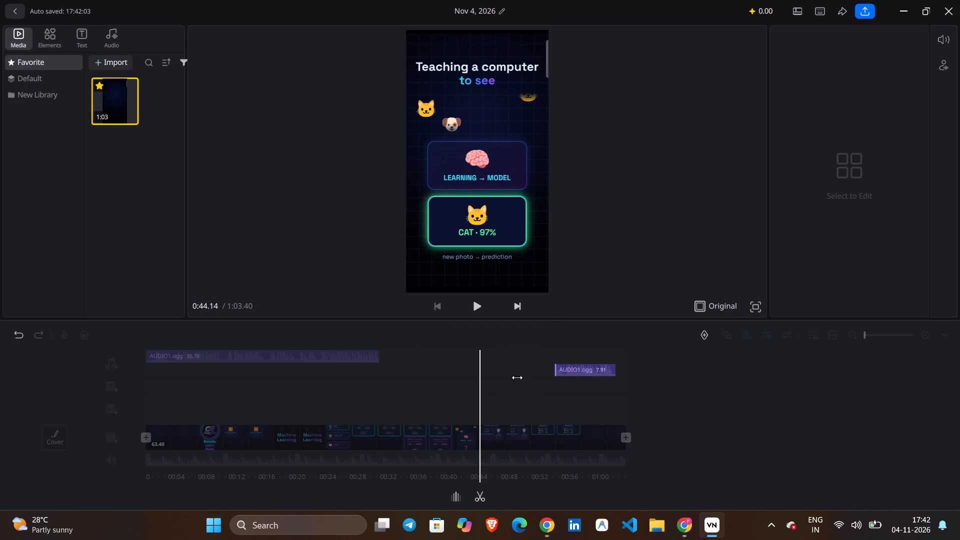
drag(517, 377, 379, 382)
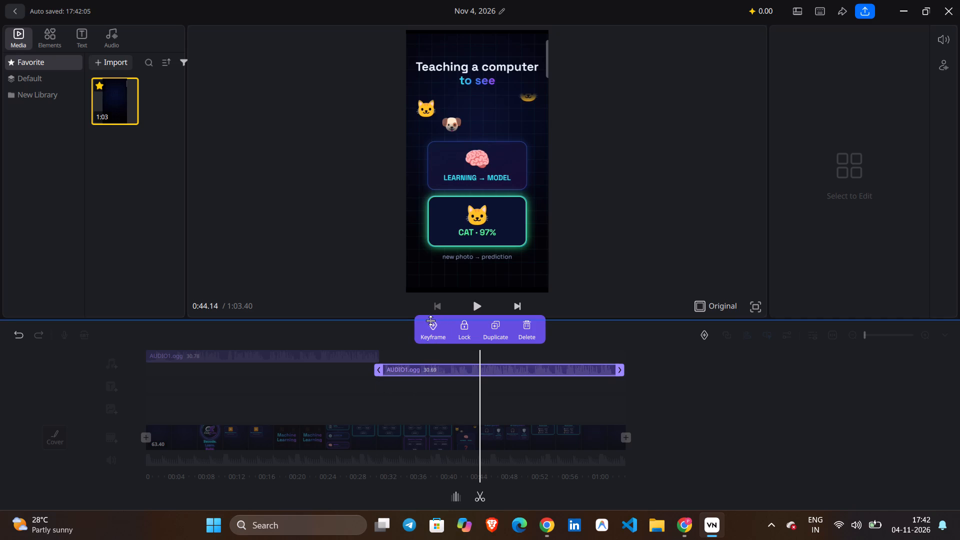
scroll(340, 338, right, 5)
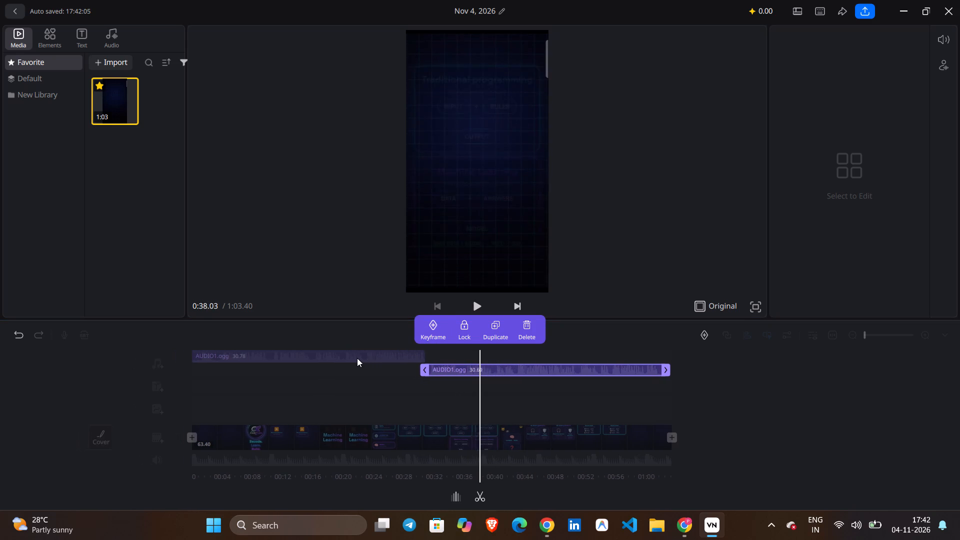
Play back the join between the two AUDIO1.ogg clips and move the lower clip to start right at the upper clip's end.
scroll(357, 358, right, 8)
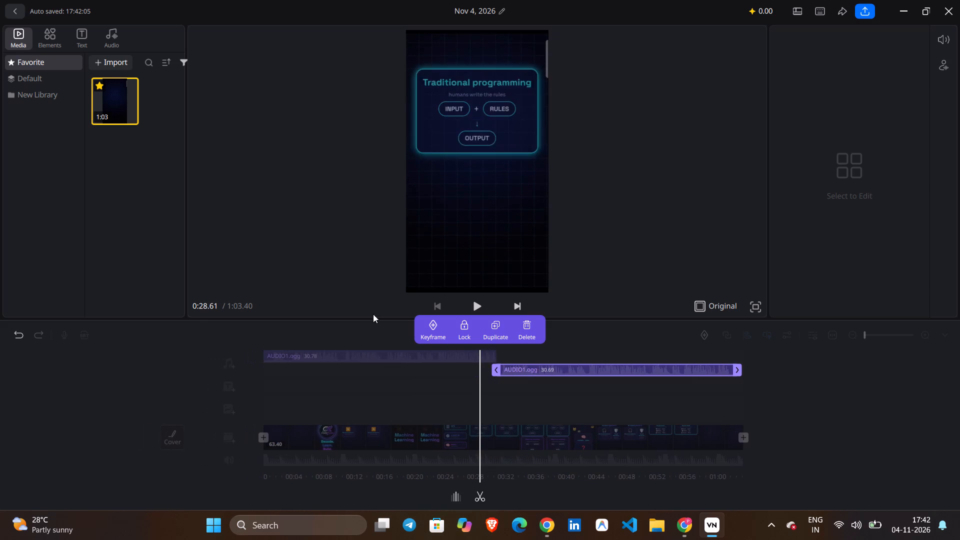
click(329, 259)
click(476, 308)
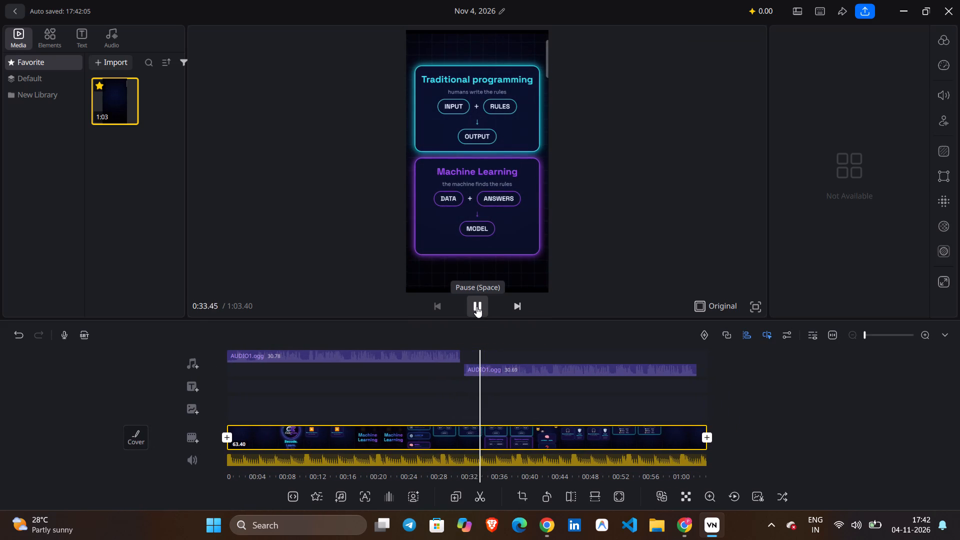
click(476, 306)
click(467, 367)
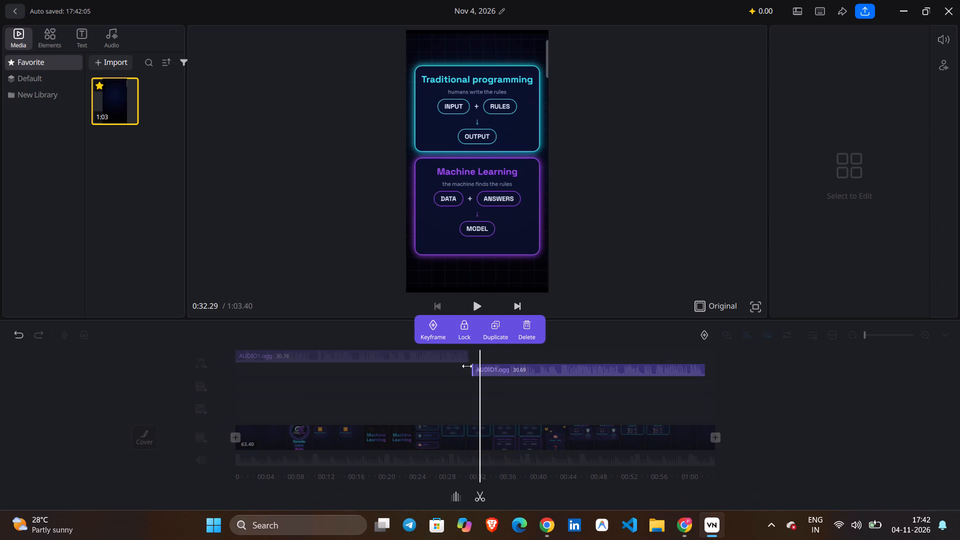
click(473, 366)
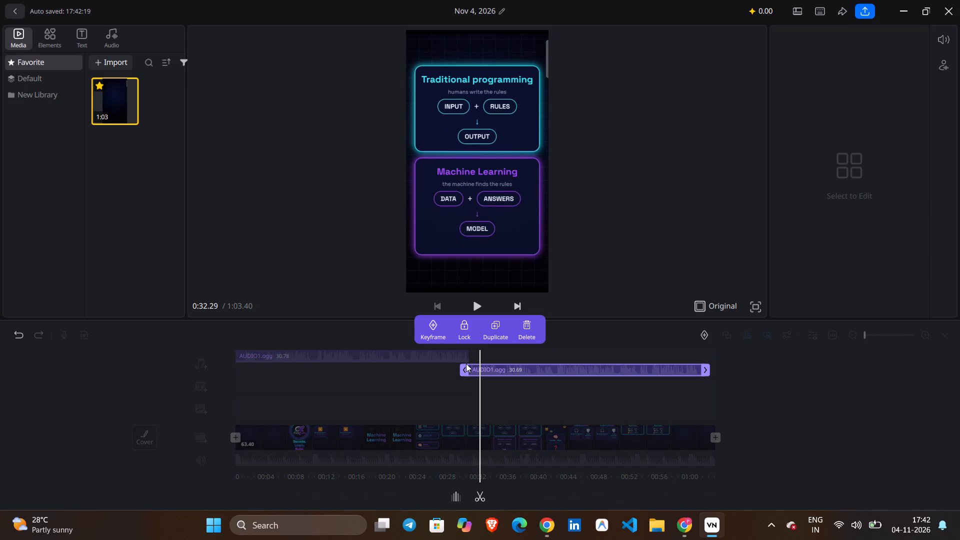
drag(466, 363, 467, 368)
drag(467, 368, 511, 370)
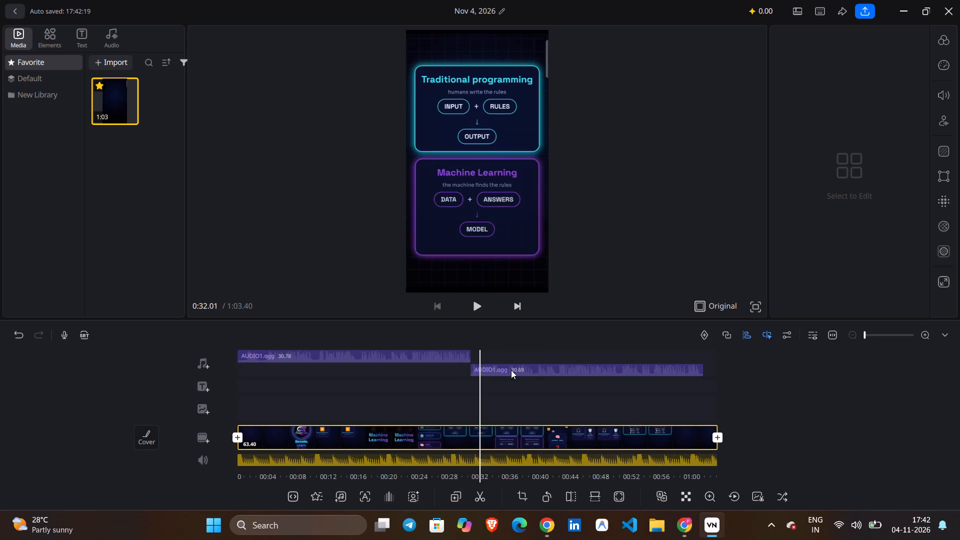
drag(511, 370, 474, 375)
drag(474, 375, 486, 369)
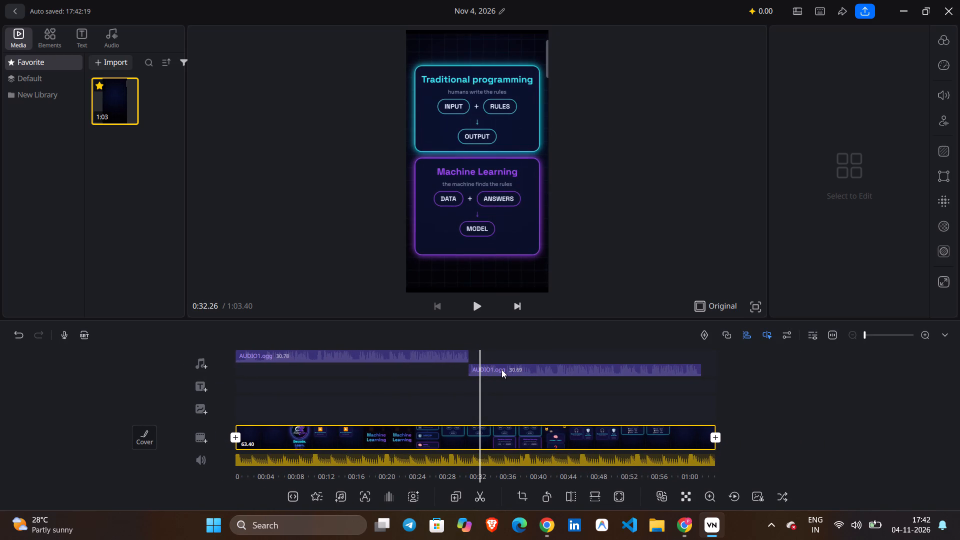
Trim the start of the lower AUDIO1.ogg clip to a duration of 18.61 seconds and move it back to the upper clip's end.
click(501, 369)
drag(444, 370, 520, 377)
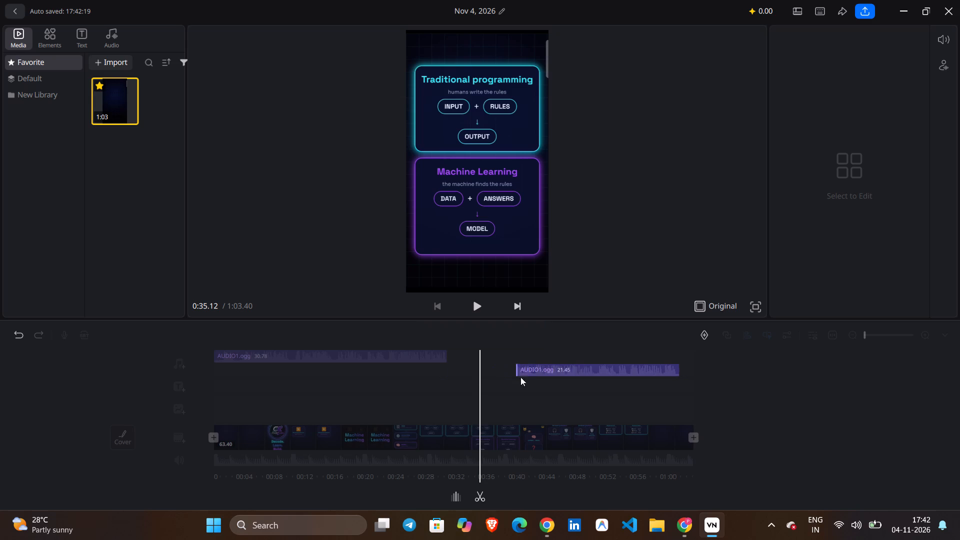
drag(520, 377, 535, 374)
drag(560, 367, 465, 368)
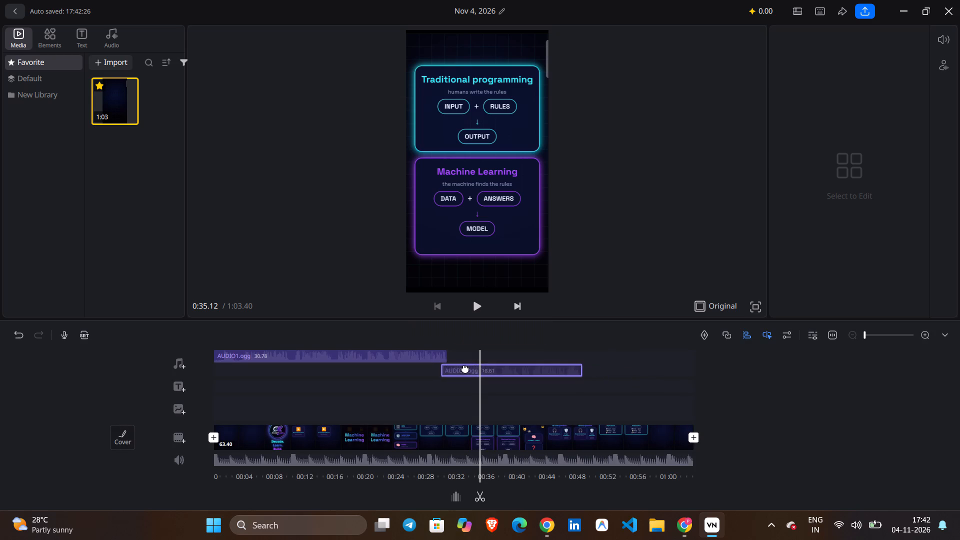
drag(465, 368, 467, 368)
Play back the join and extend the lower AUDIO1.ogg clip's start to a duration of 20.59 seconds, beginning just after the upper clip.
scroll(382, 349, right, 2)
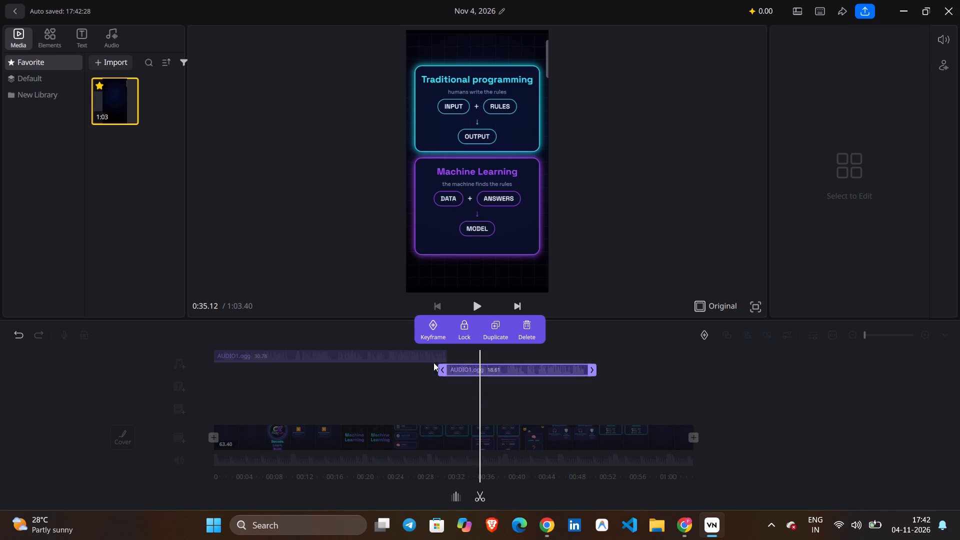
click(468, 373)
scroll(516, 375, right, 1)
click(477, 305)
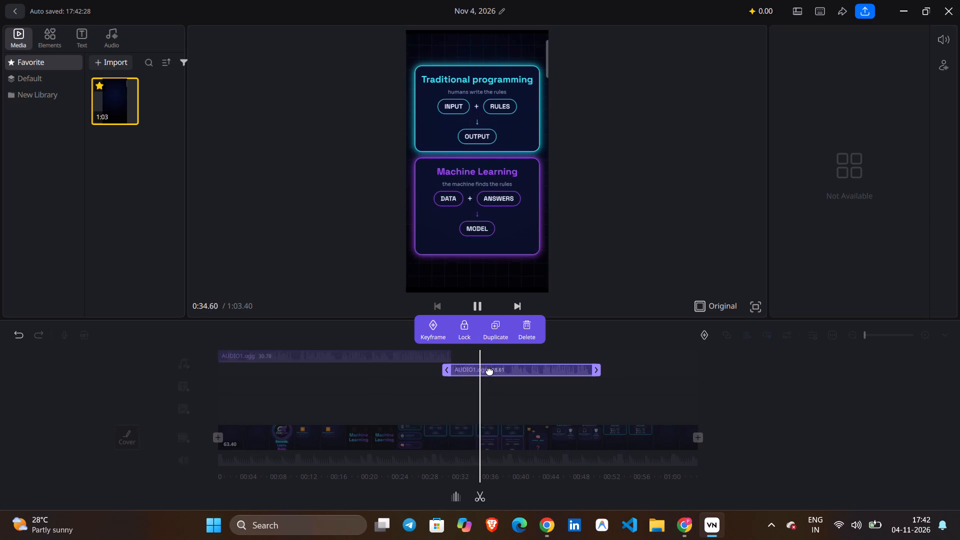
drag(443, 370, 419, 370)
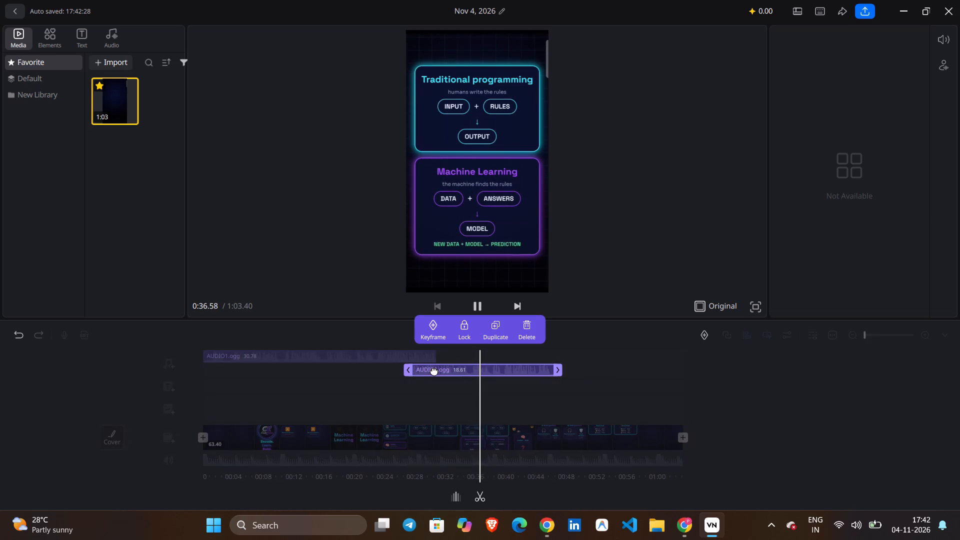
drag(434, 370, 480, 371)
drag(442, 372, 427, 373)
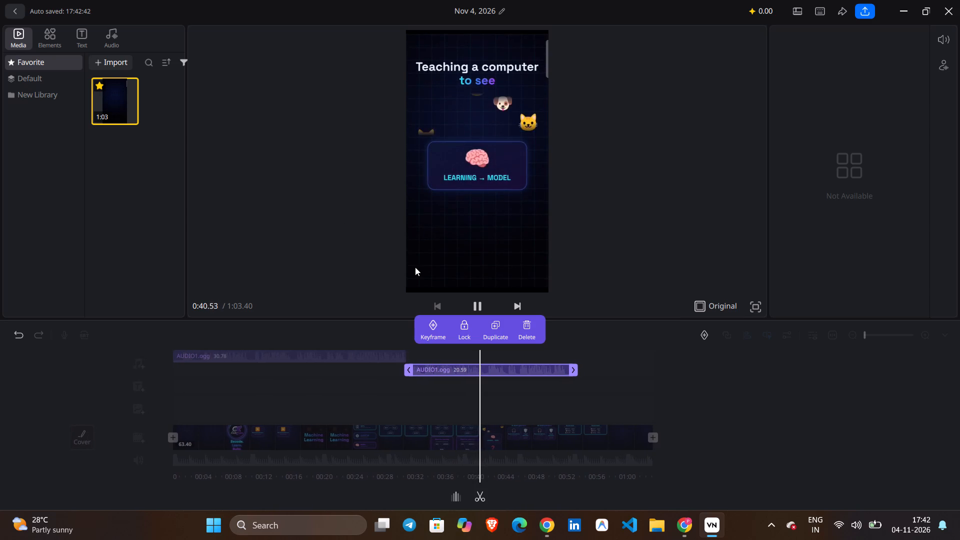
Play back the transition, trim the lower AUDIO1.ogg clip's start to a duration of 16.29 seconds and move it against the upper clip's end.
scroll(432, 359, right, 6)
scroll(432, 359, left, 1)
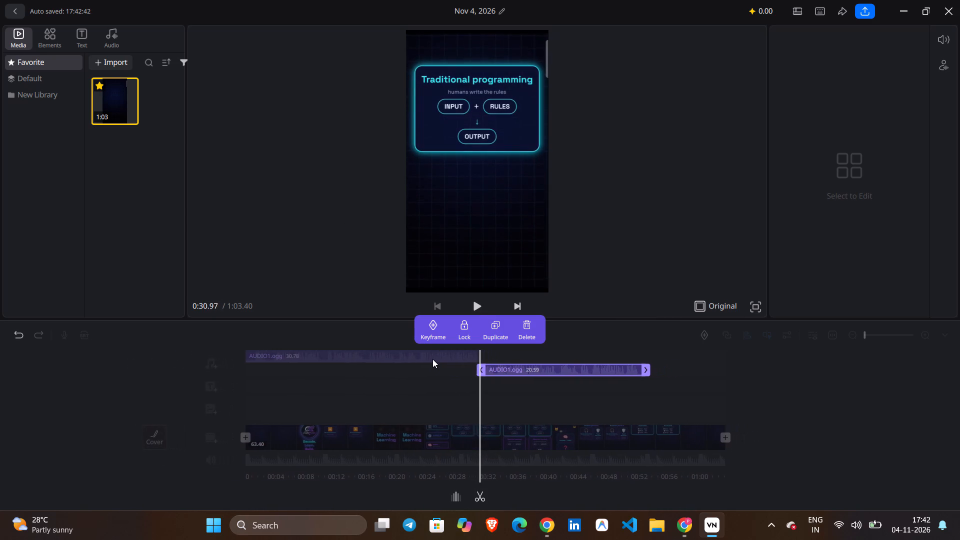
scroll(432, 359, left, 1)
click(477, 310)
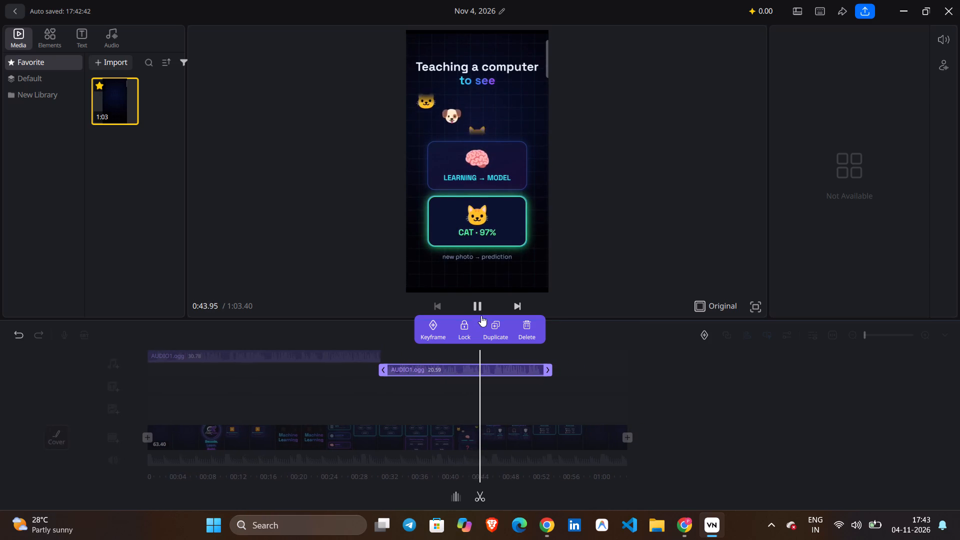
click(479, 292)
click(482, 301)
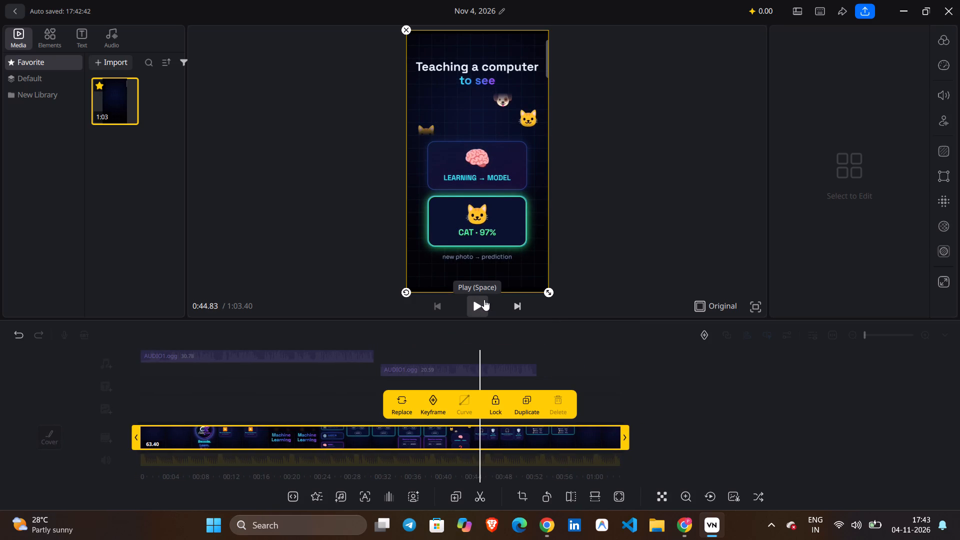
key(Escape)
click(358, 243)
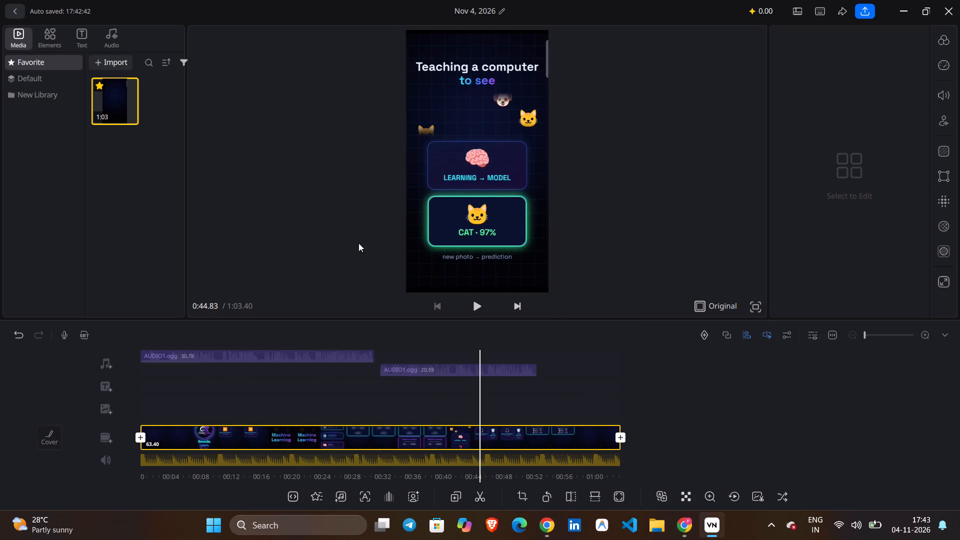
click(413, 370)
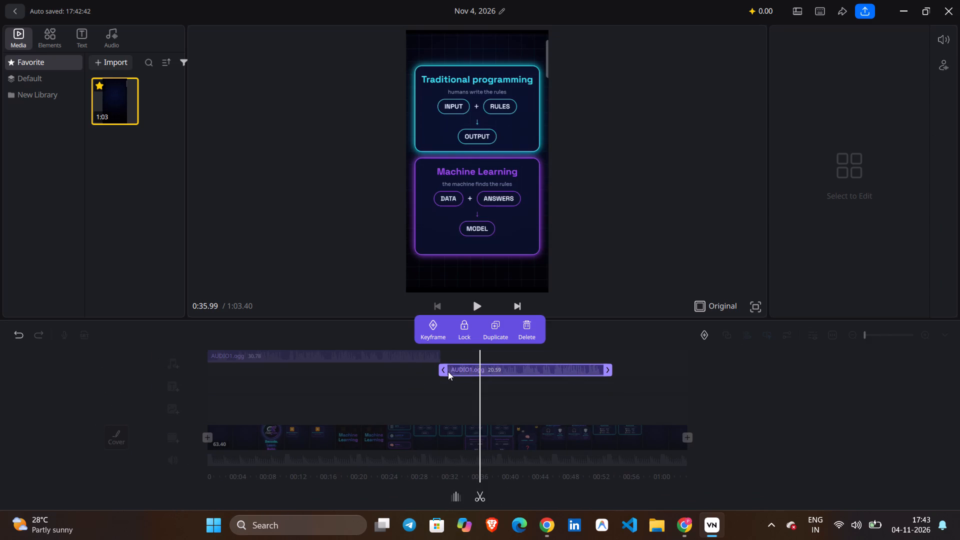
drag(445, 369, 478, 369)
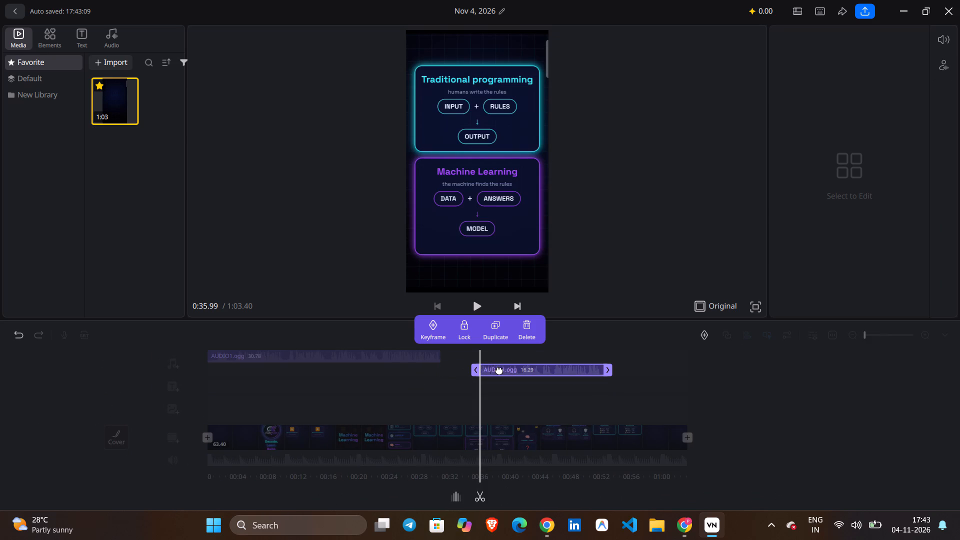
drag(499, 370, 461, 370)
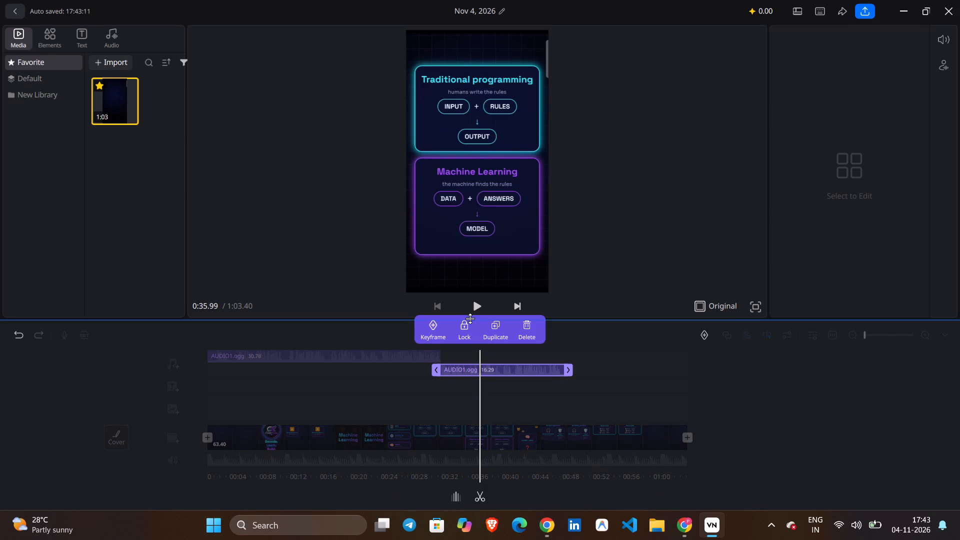
Replay the join, trim the lower AUDIO1.ogg clip's start to a duration of 9.88 seconds and move it back to the upper clip's end.
click(473, 305)
scroll(440, 369, right, 1)
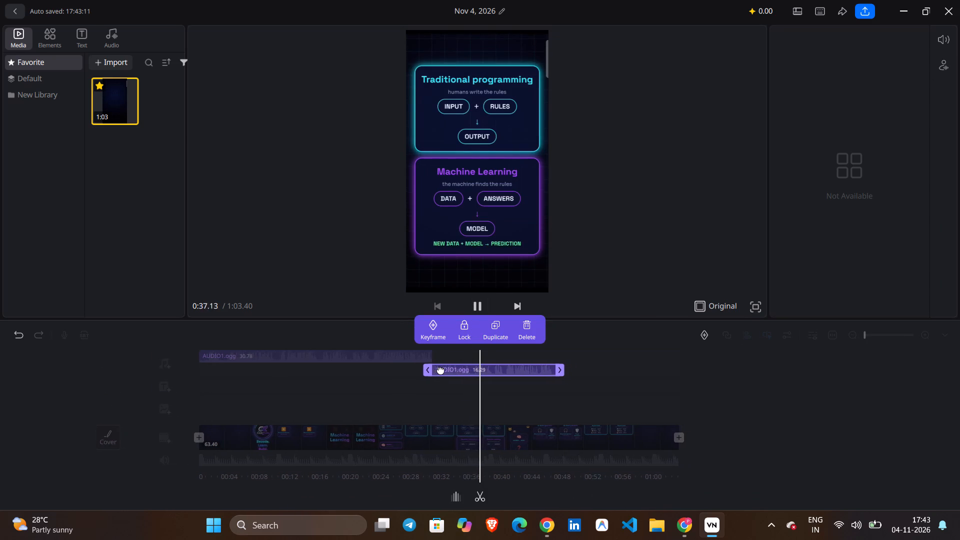
scroll(440, 369, right, 6)
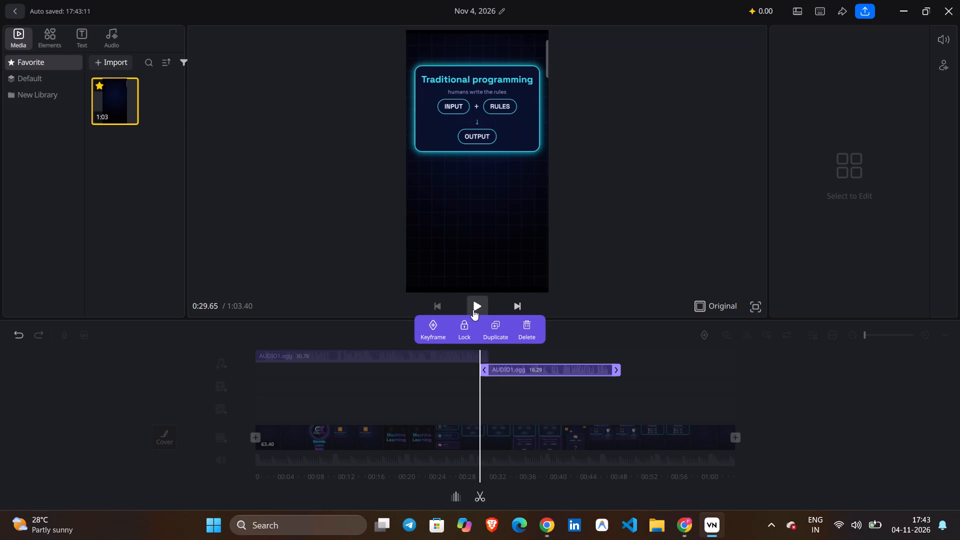
click(473, 309)
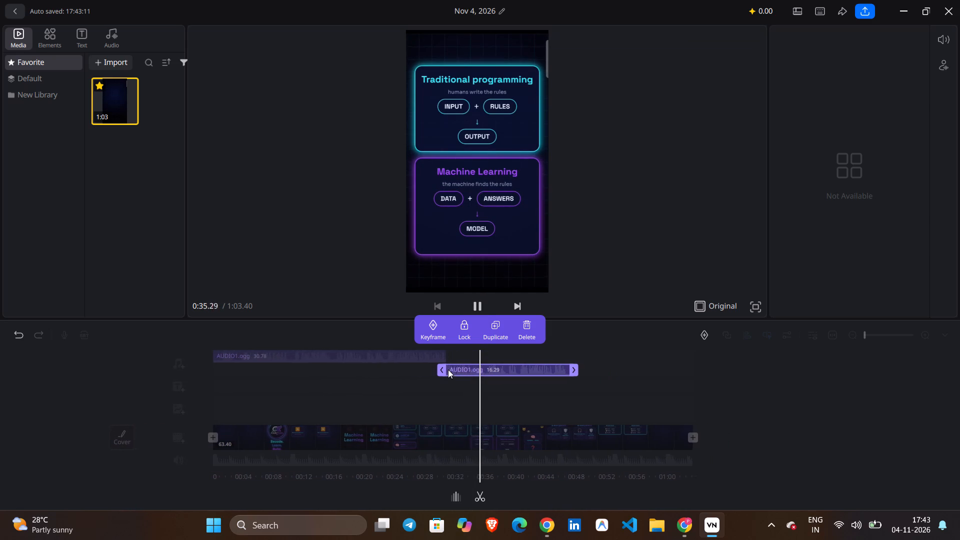
click(475, 304)
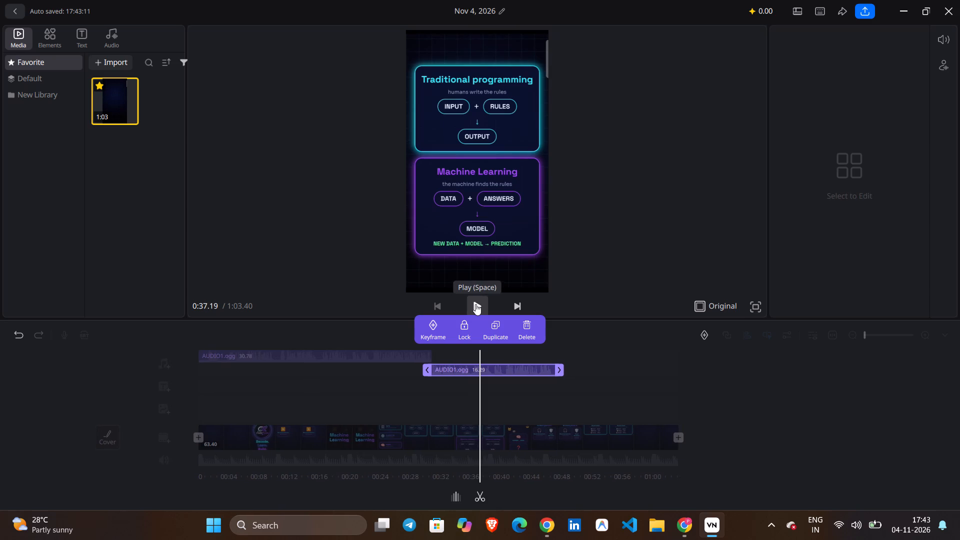
drag(430, 370, 476, 370)
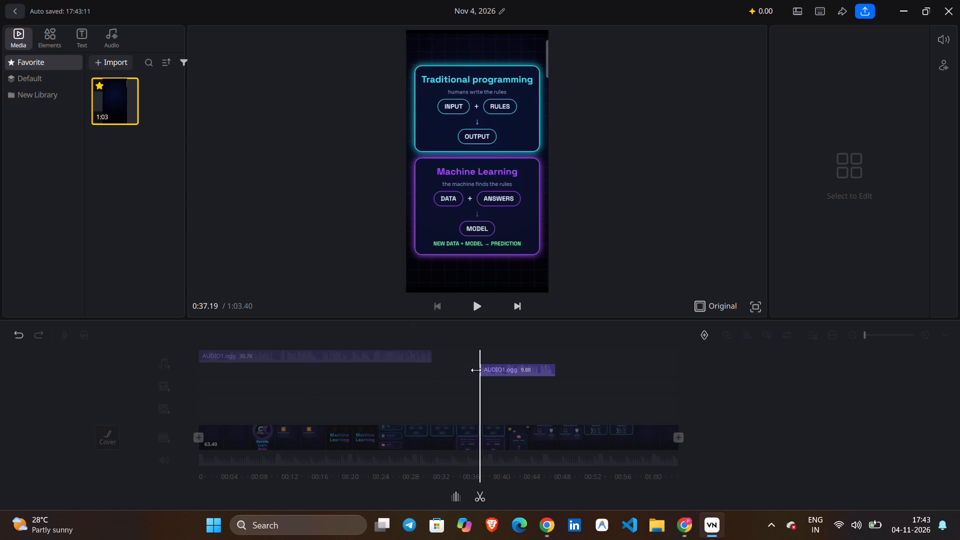
drag(476, 370, 477, 370)
drag(492, 371, 443, 374)
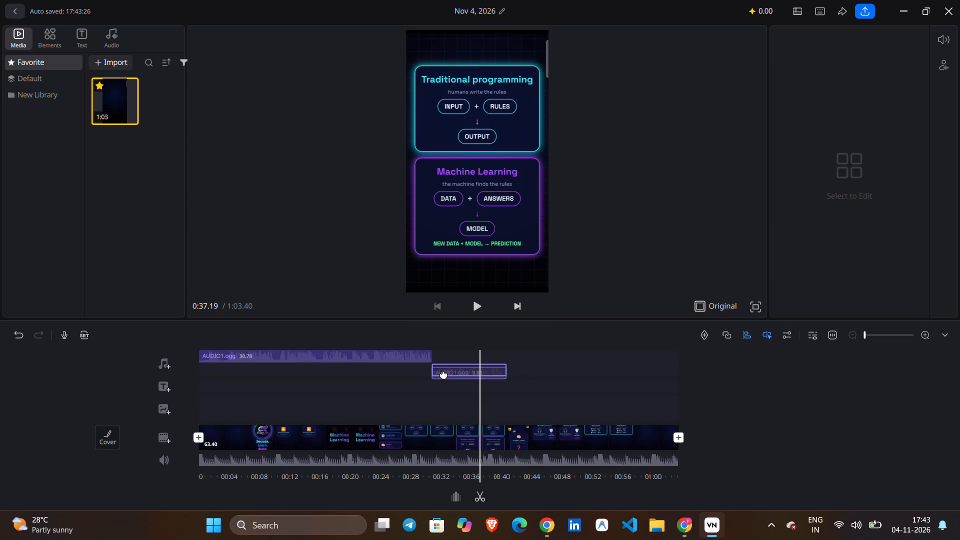
drag(443, 374, 444, 374)
Extend the end of the lower AUDIO1.ogg clip to a duration of 22.10 seconds.
drag(508, 372, 601, 378)
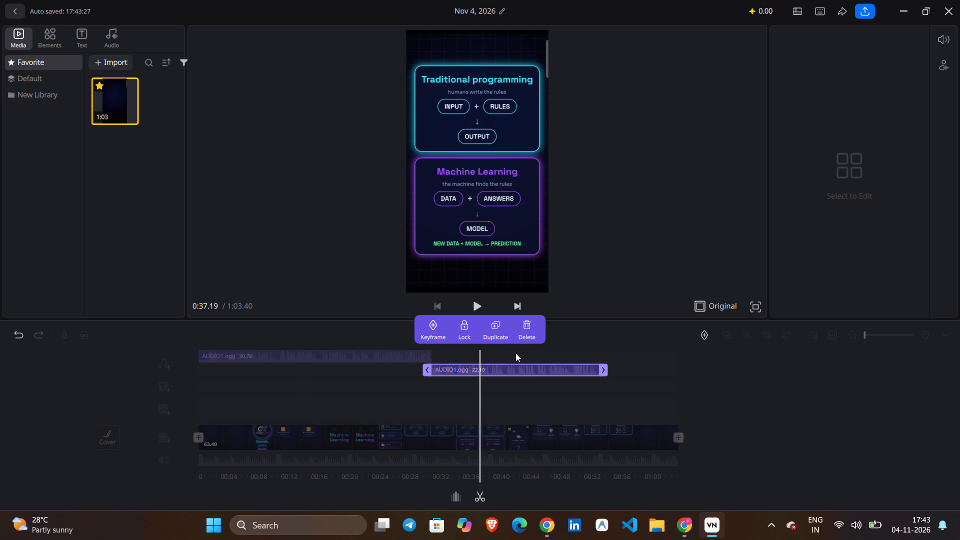
Play back the join and move the lower AUDIO1.ogg clip earlier to start at about 0:28, overlapping the upper clip's end.
scroll(441, 414, right, 1)
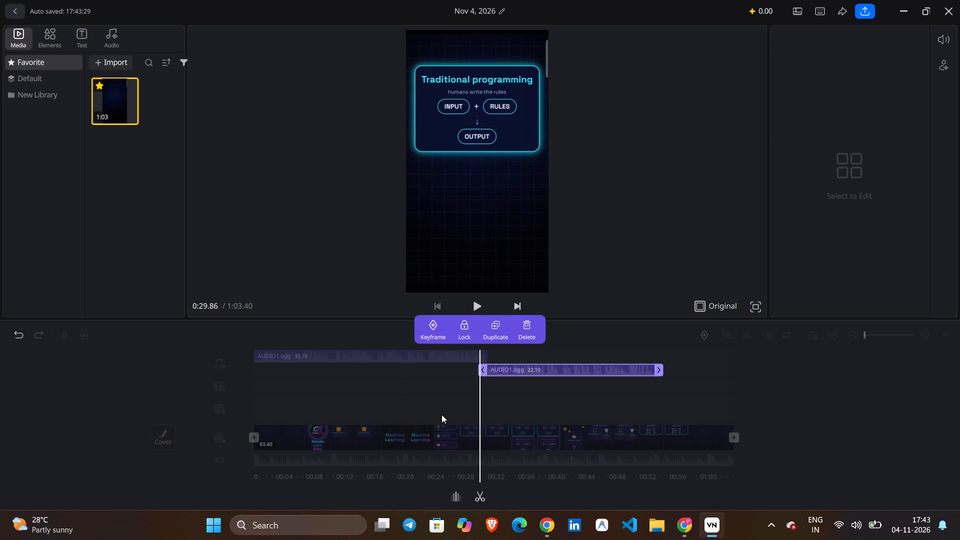
scroll(441, 414, right, 1)
click(473, 314)
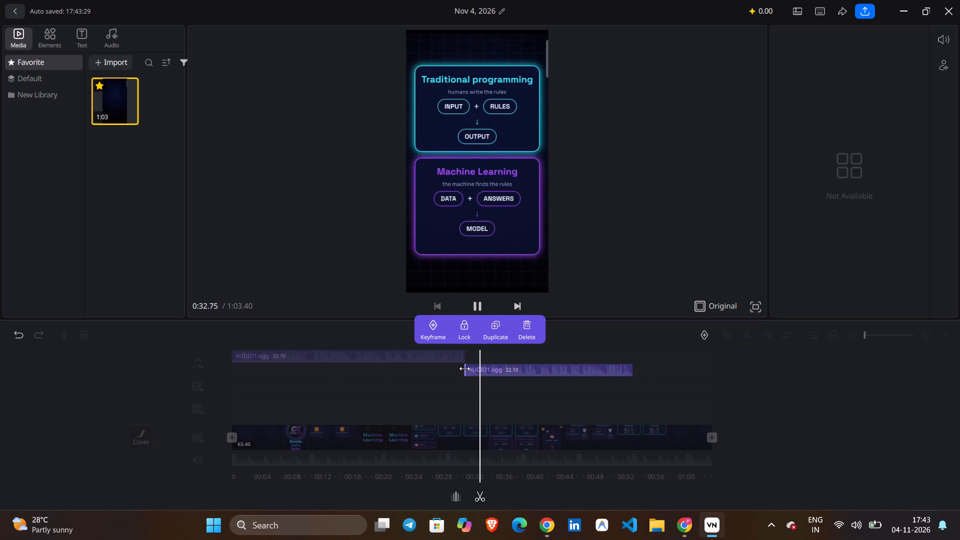
drag(456, 367, 475, 367)
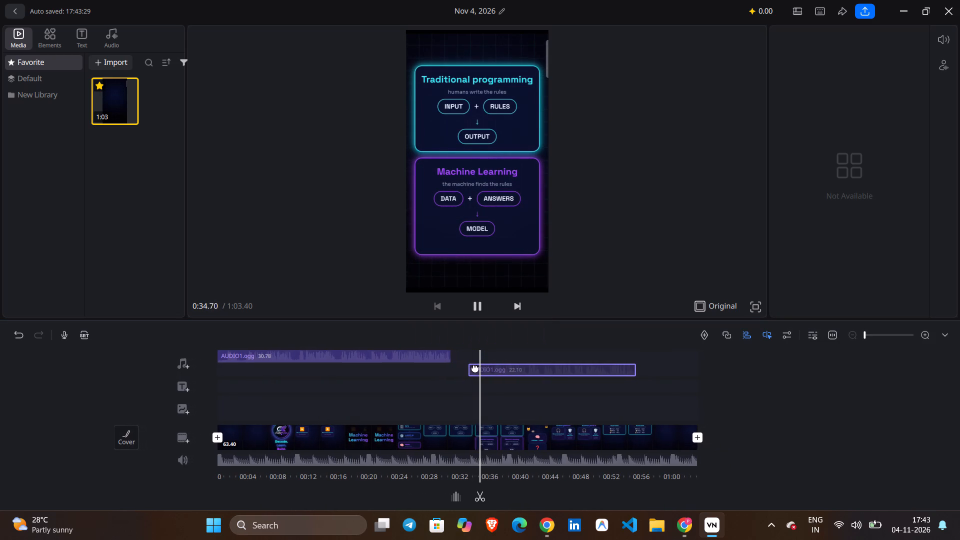
drag(475, 367, 437, 374)
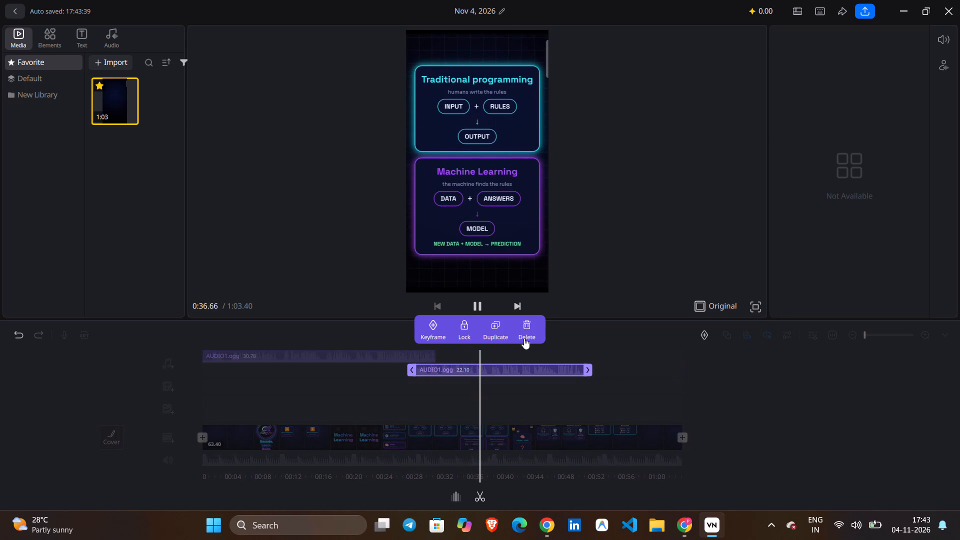
Play the project from the start and add a keyframe to the upper AUDIO1.ogg clip at about 0:12.48.
click(476, 304)
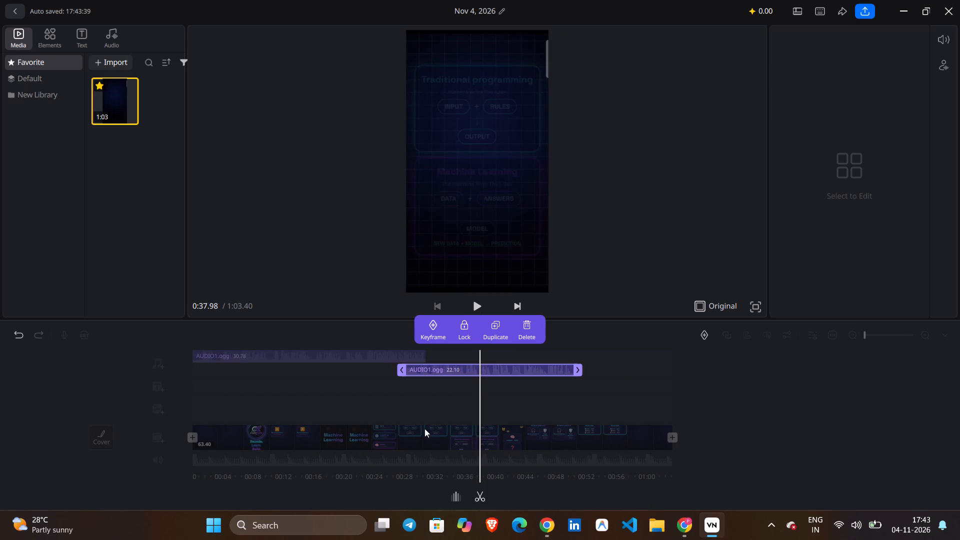
scroll(424, 428, right, 7)
scroll(336, 398, right, 5)
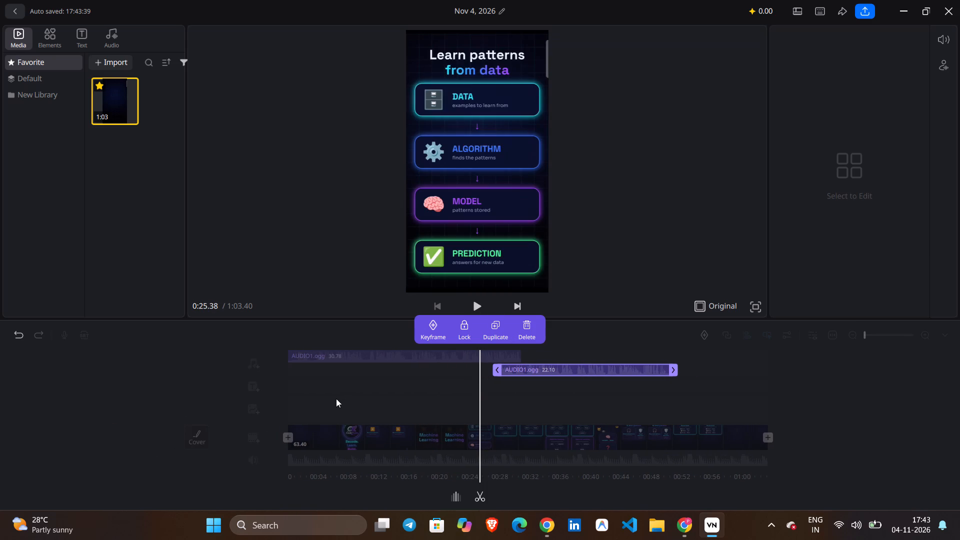
scroll(336, 398, right, 5)
click(477, 306)
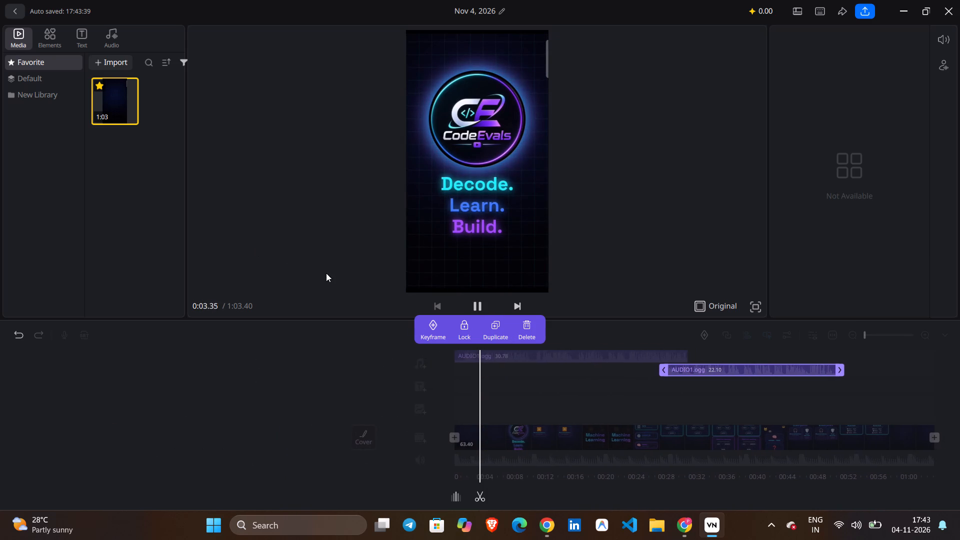
click(281, 269)
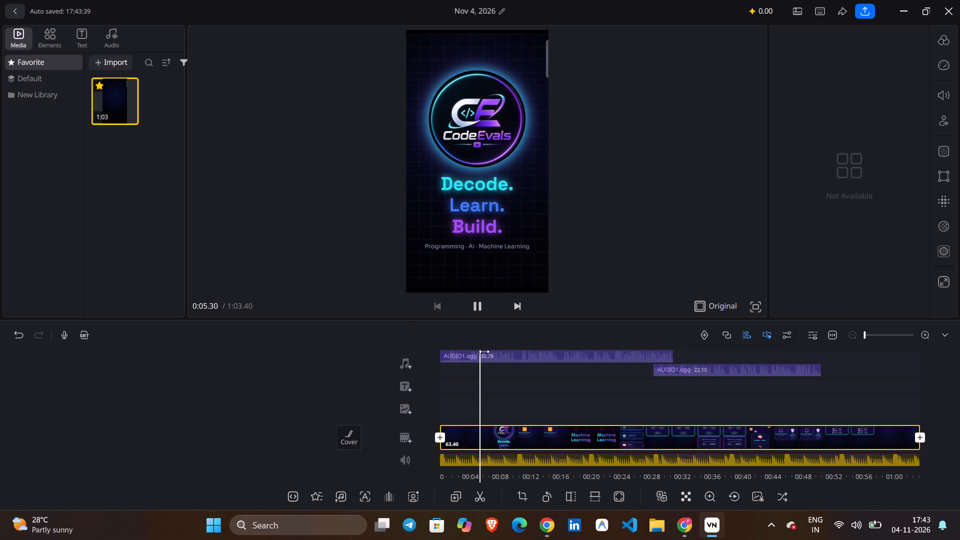
click(529, 354)
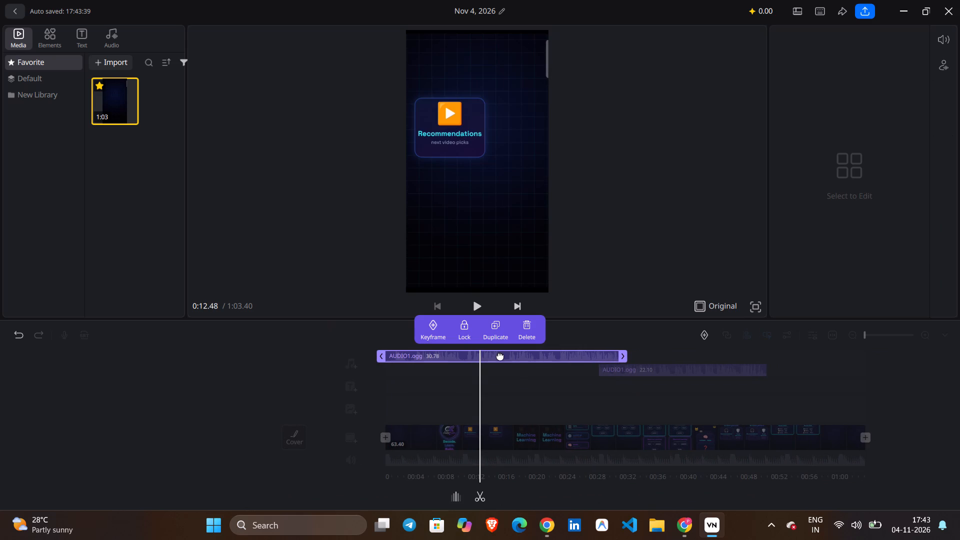
click(431, 326)
Play the project from the start to about 0:27, just before the two audio clips overlap.
scroll(566, 409, right, 6)
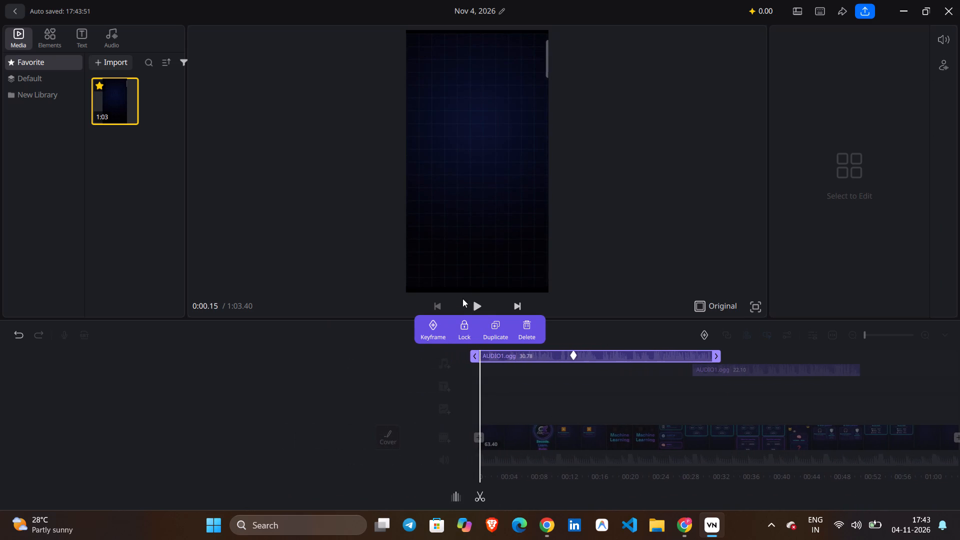
click(481, 303)
click(275, 250)
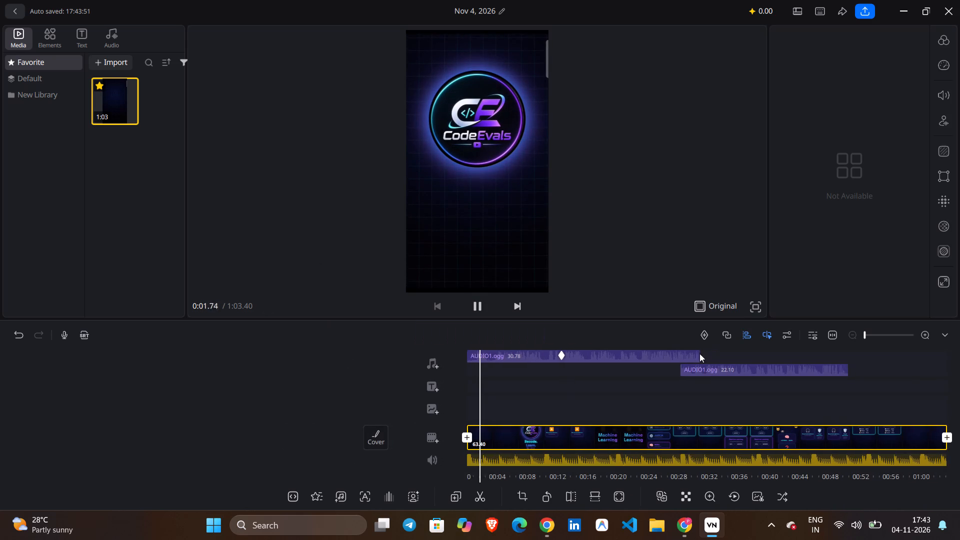
click(945, 95)
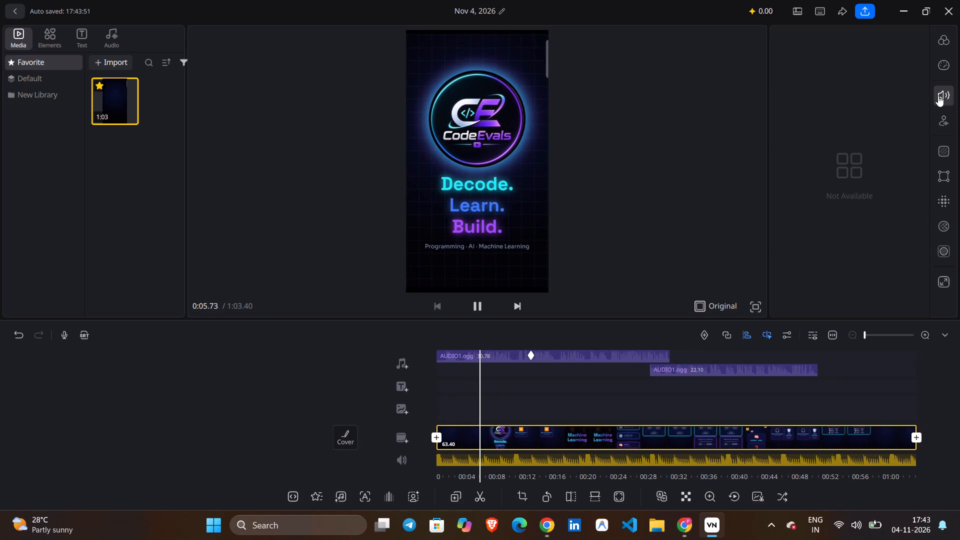
click(936, 95)
double_click(936, 95)
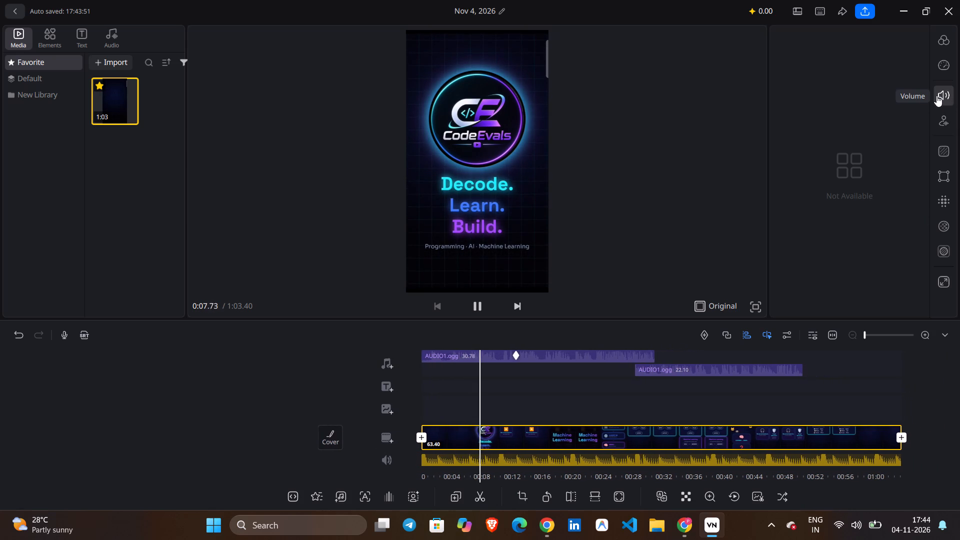
click(867, 338)
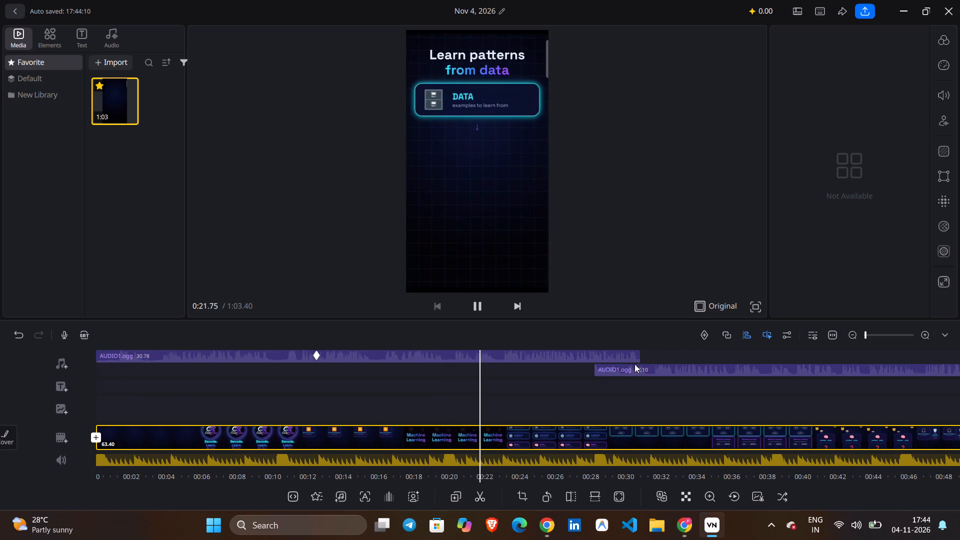
click(480, 309)
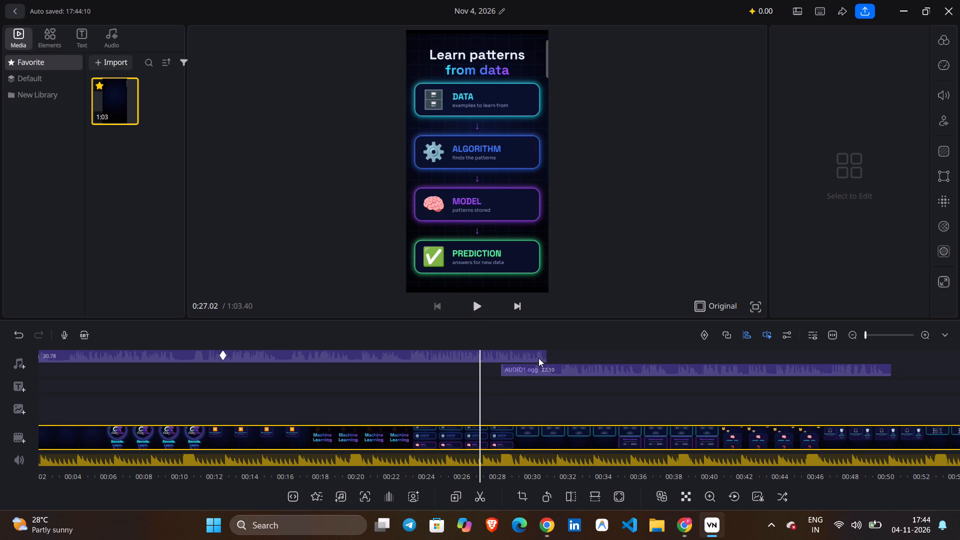
Move the lower AUDIO1.ogg clip later to start at about 0:31.5, just after the upper clip's end.
drag(544, 369, 570, 367)
click(570, 367)
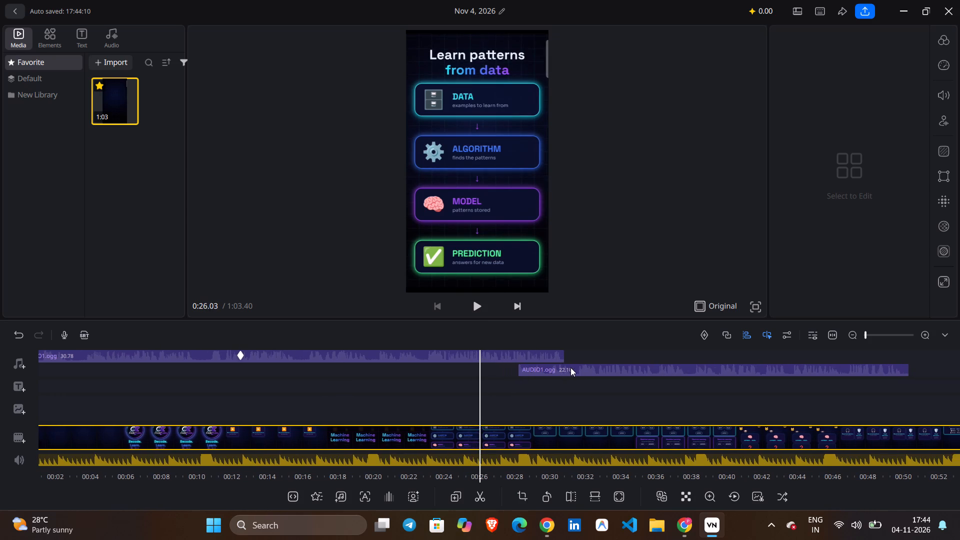
drag(556, 375, 597, 374)
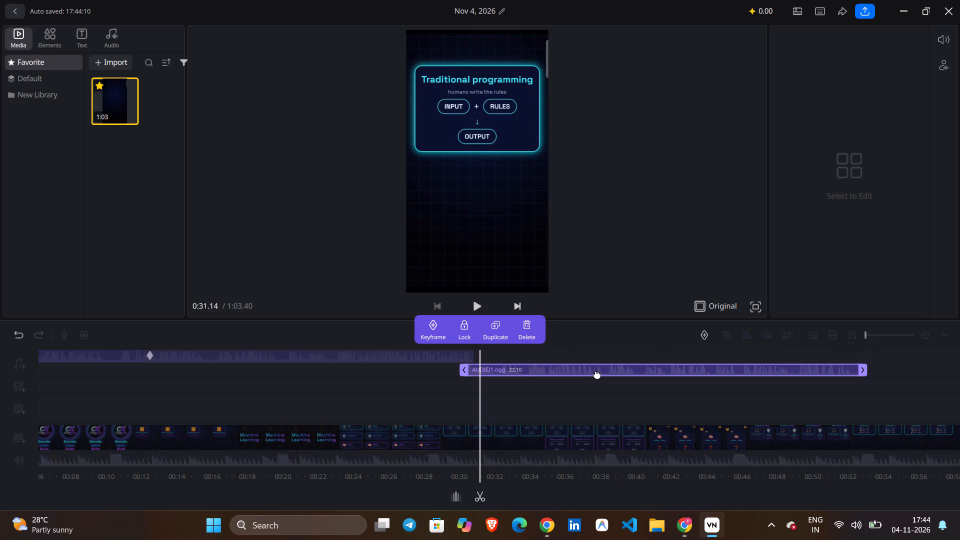
drag(589, 370, 605, 370)
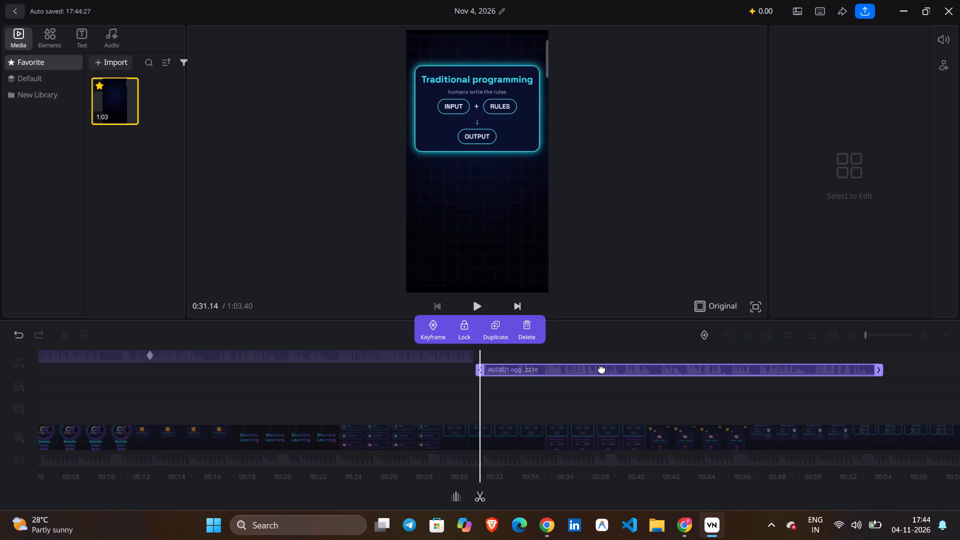
click(601, 368)
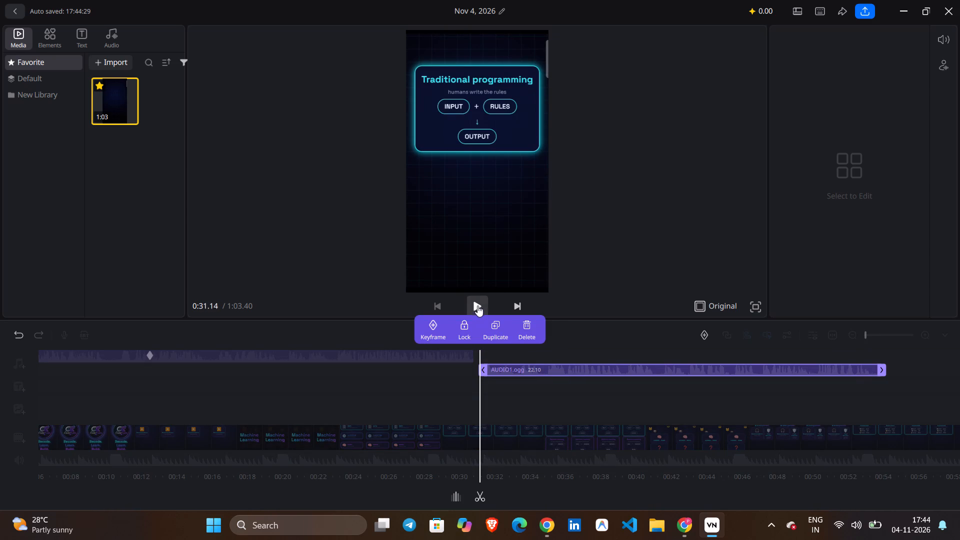
Play back the join, extend the lower AUDIO1.ogg clip's start to a duration of 22.89 seconds and move it just after the upper clip's end.
click(477, 305)
scroll(604, 316, right, 1)
scroll(456, 354, right, 1)
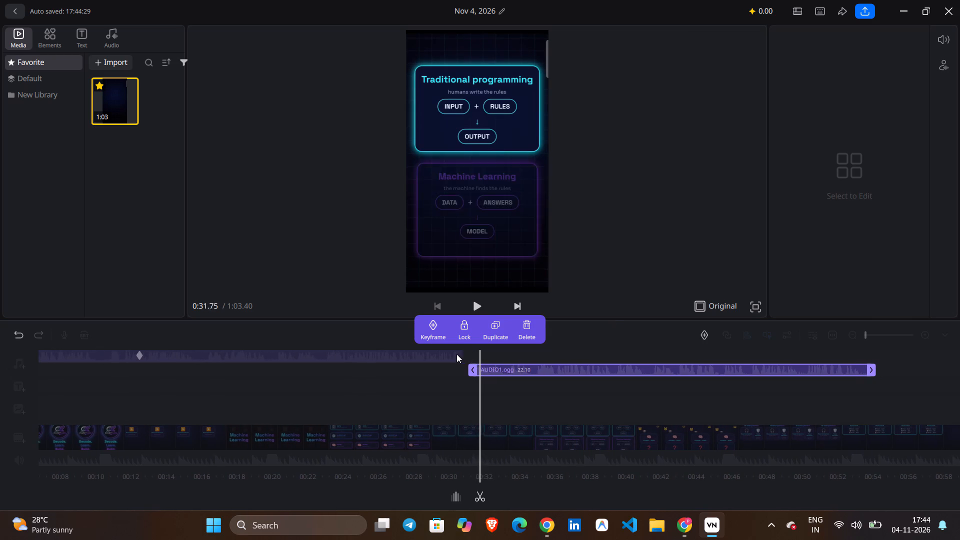
scroll(456, 354, right, 1)
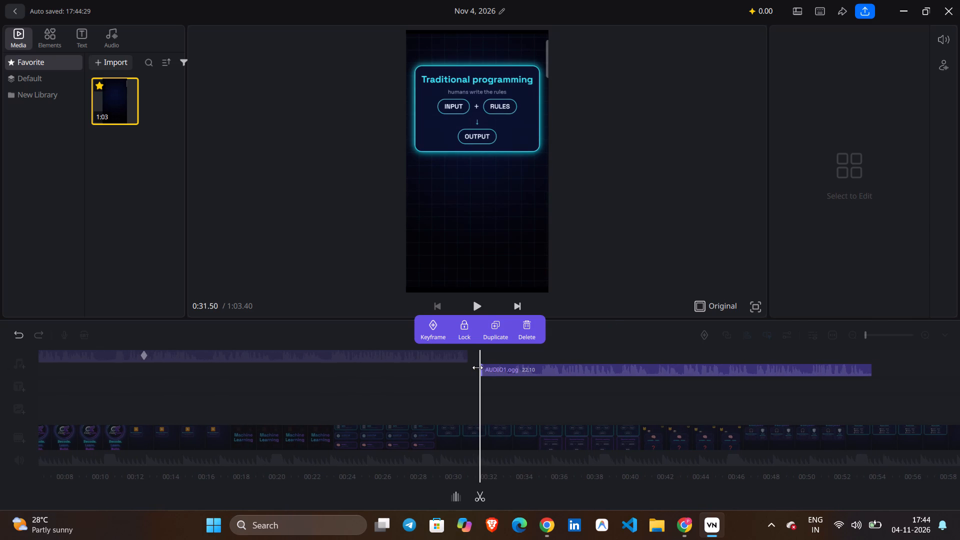
scroll(483, 357, right, 1)
click(479, 308)
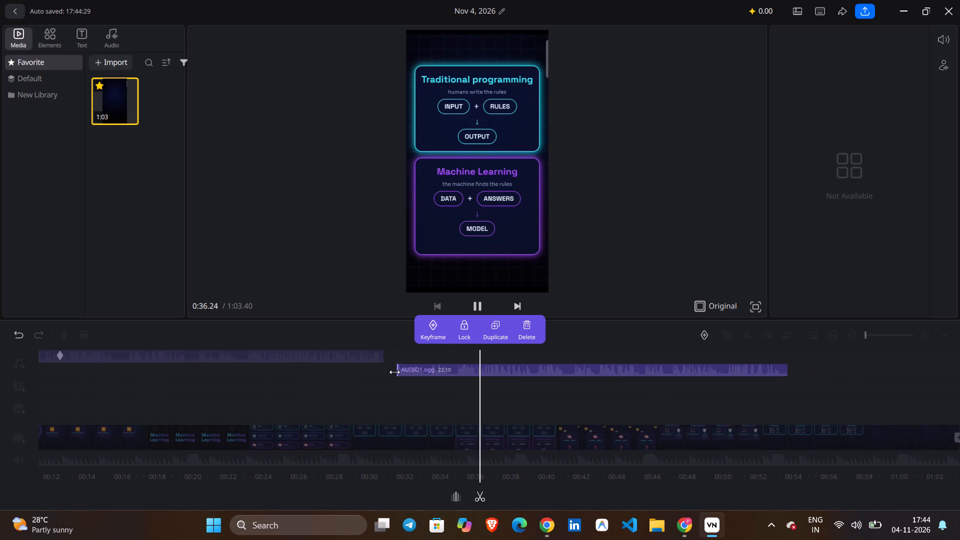
click(431, 370)
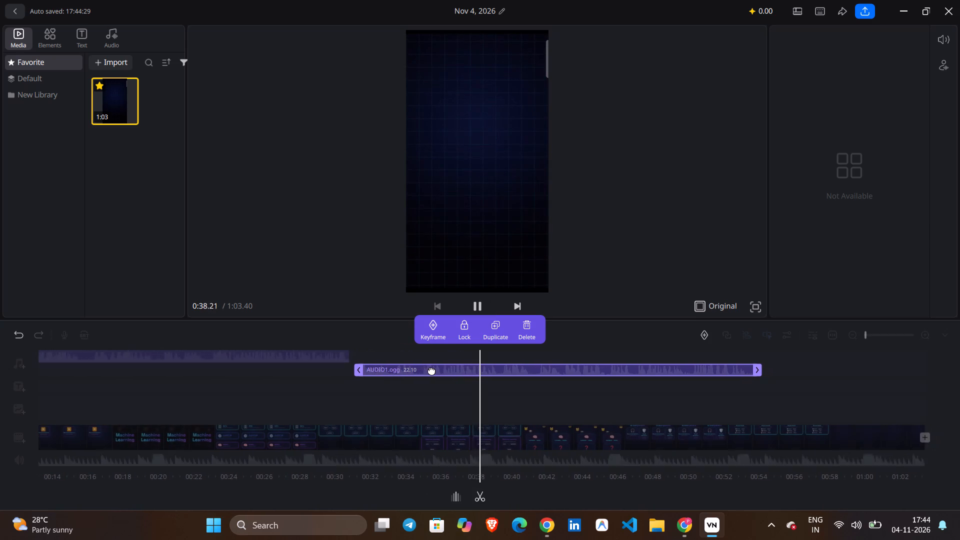
click(476, 307)
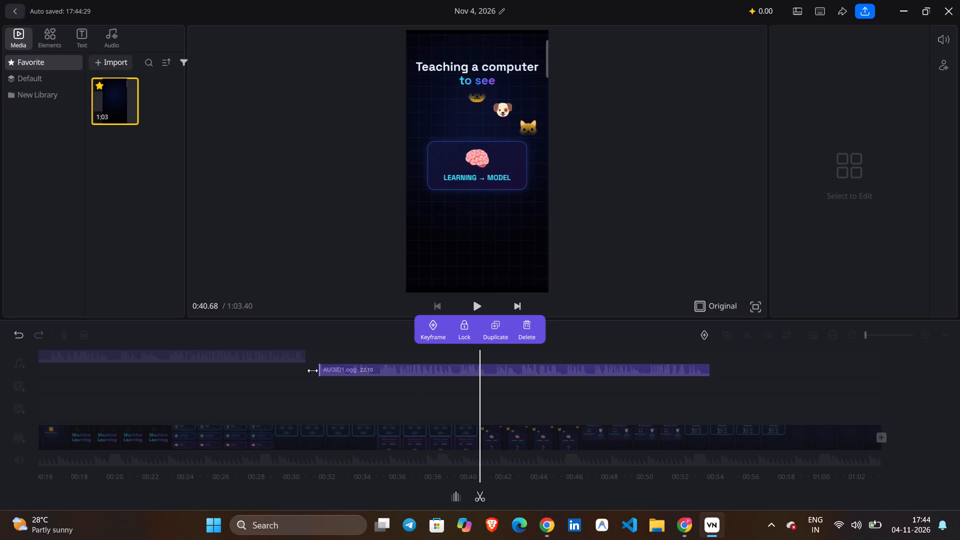
drag(312, 370, 298, 370)
drag(349, 374, 365, 375)
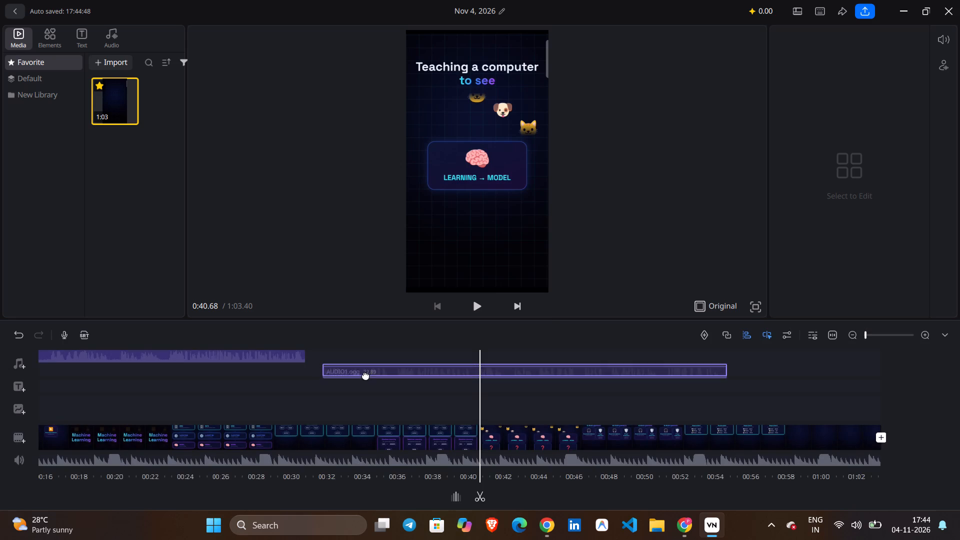
drag(365, 375, 356, 375)
Replay the join and extend the lower AUDIO1.ogg clip's start to a duration of 23.25 seconds.
scroll(299, 399, right, 7)
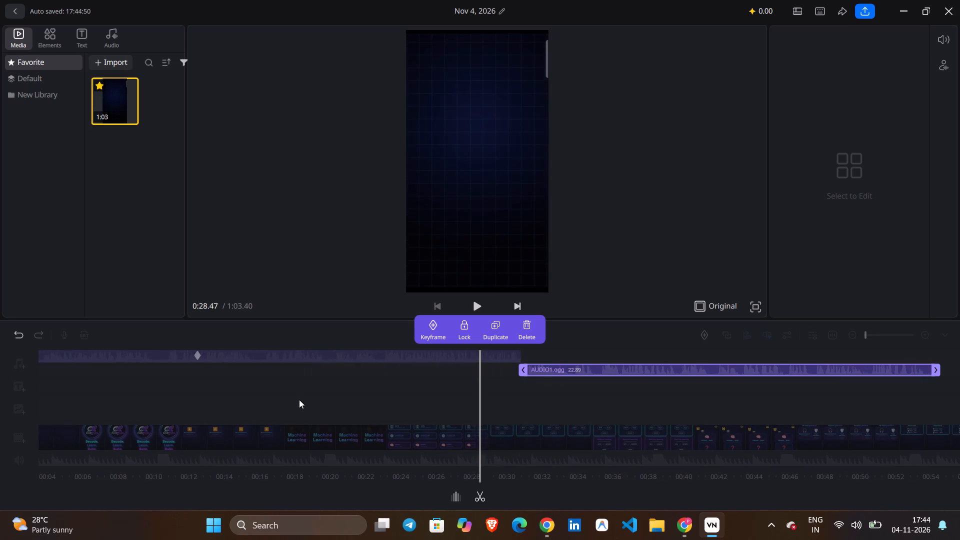
scroll(299, 399, right, 2)
scroll(299, 399, left, 1)
click(475, 305)
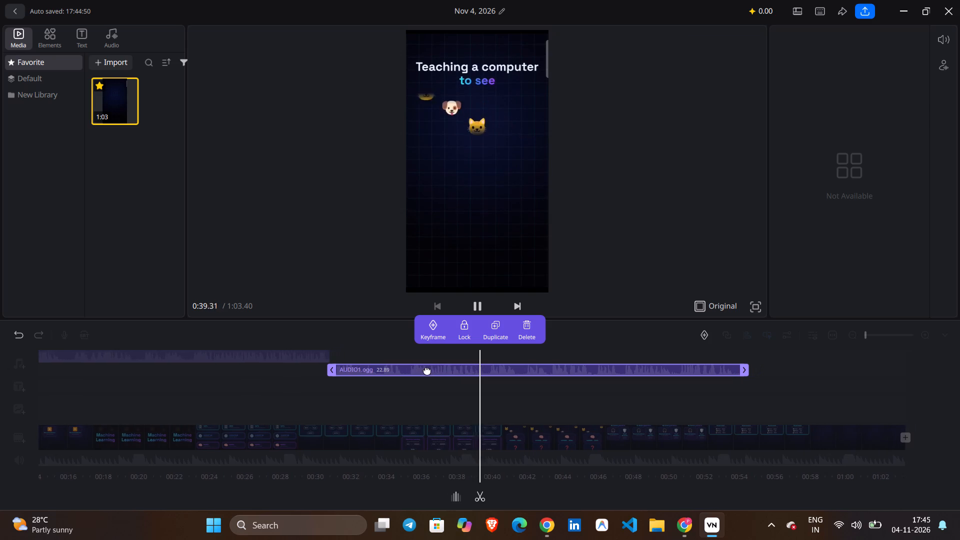
click(389, 373)
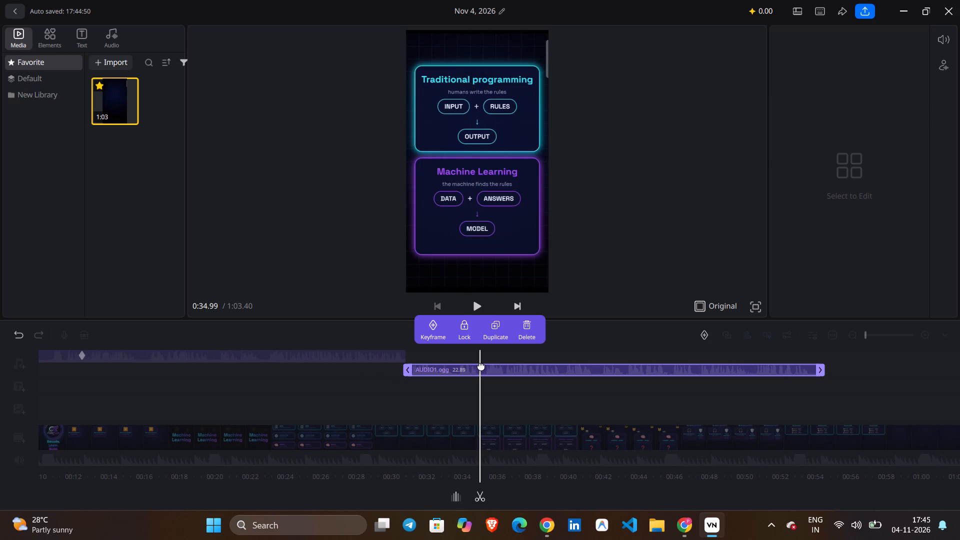
right_click(461, 373)
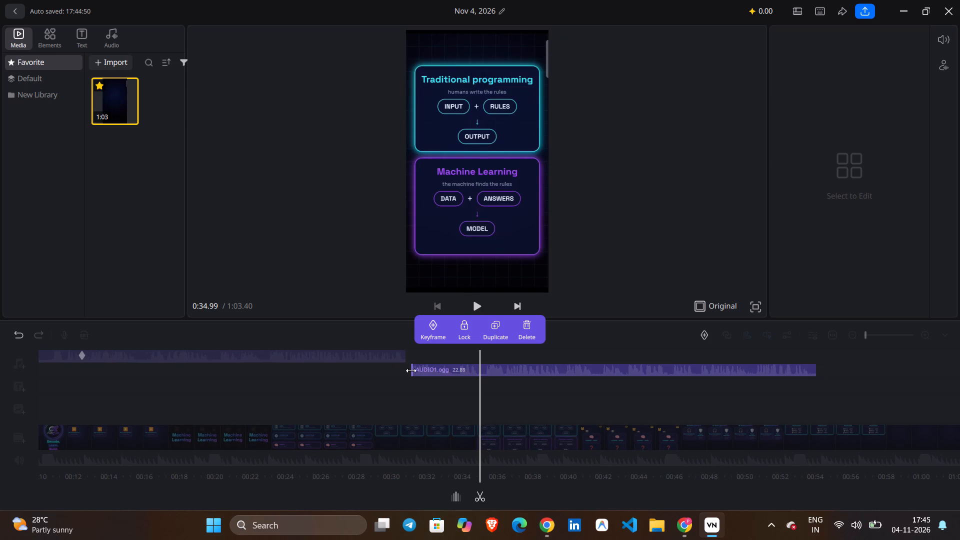
drag(410, 370, 400, 370)
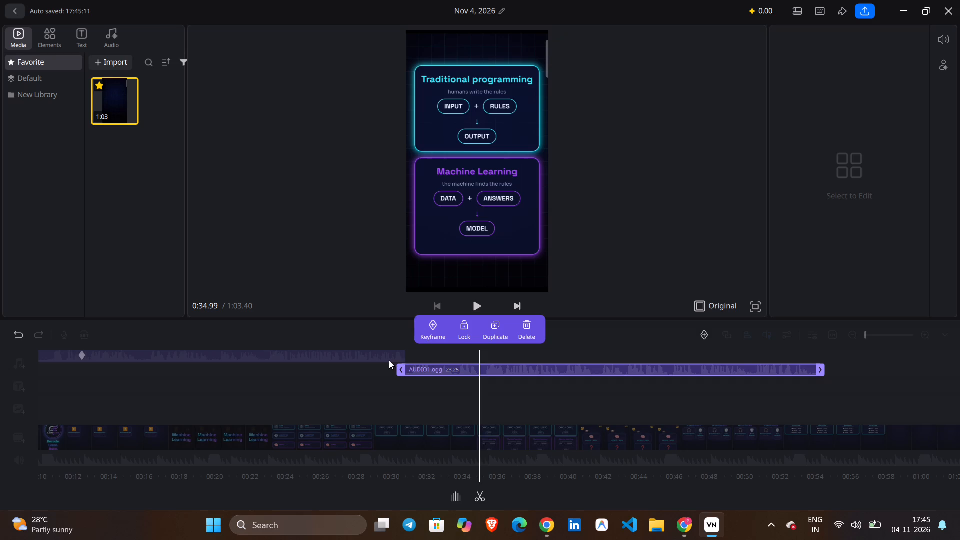
Trim the upper AUDIO1.ogg clip's end to about 0:29.7 and move the lower clip earlier against it.
click(389, 360)
drag(502, 352, 484, 353)
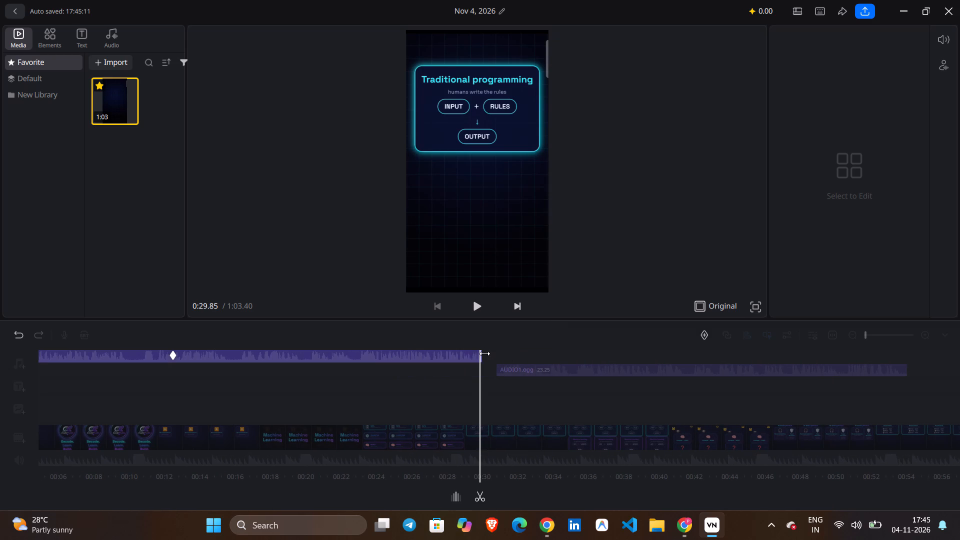
drag(484, 353, 482, 353)
click(517, 371)
drag(523, 372, 519, 372)
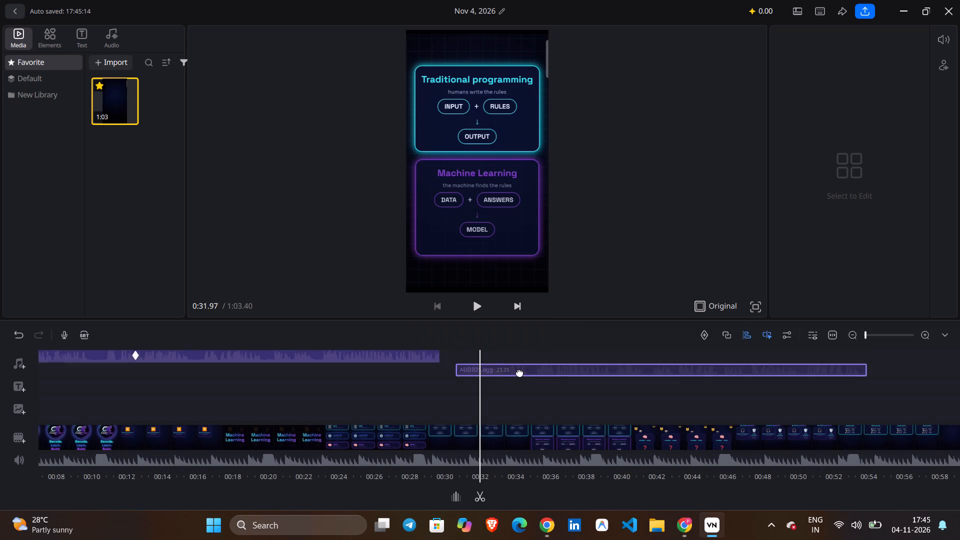
drag(519, 372, 505, 373)
Play back the join and trim the upper AUDIO1.ogg clip's end to a duration of 28.71 seconds.
click(477, 313)
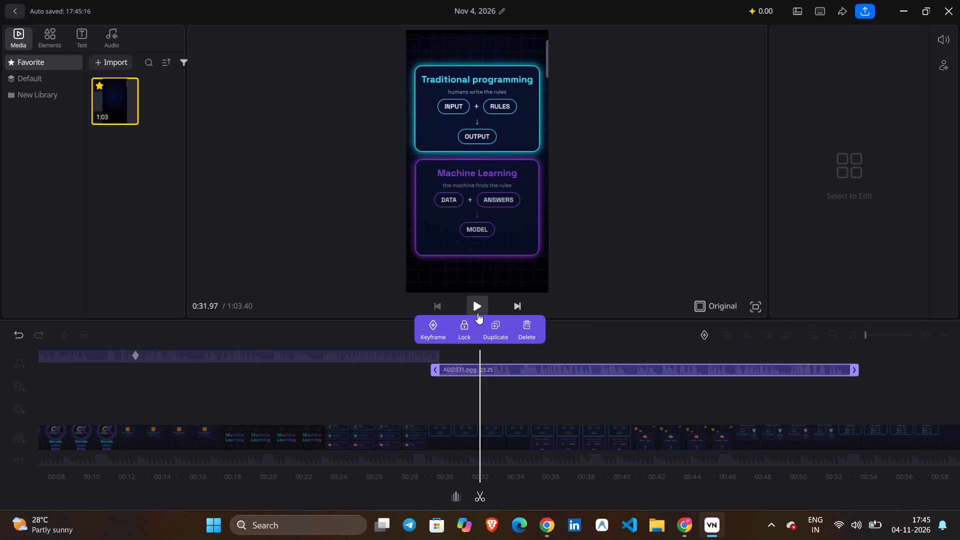
scroll(443, 367, right, 4)
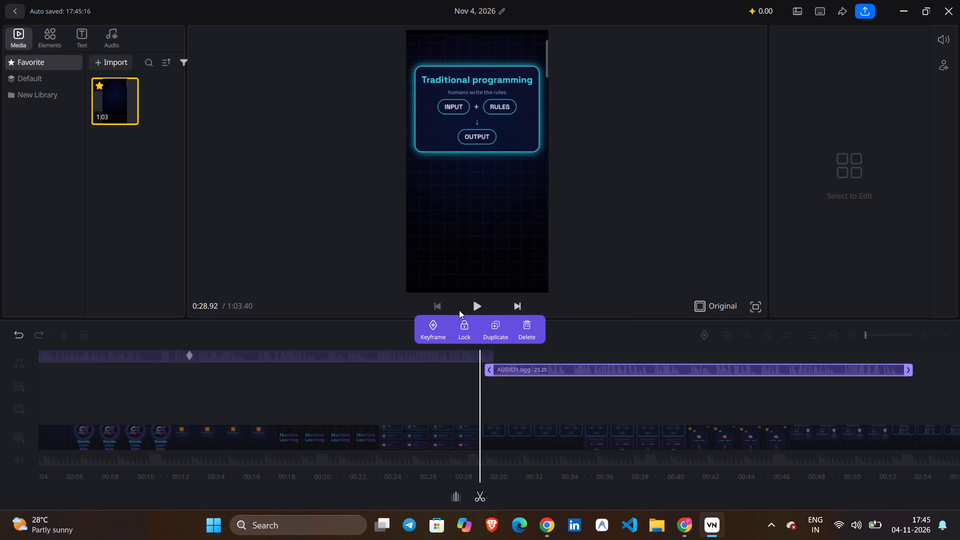
click(478, 305)
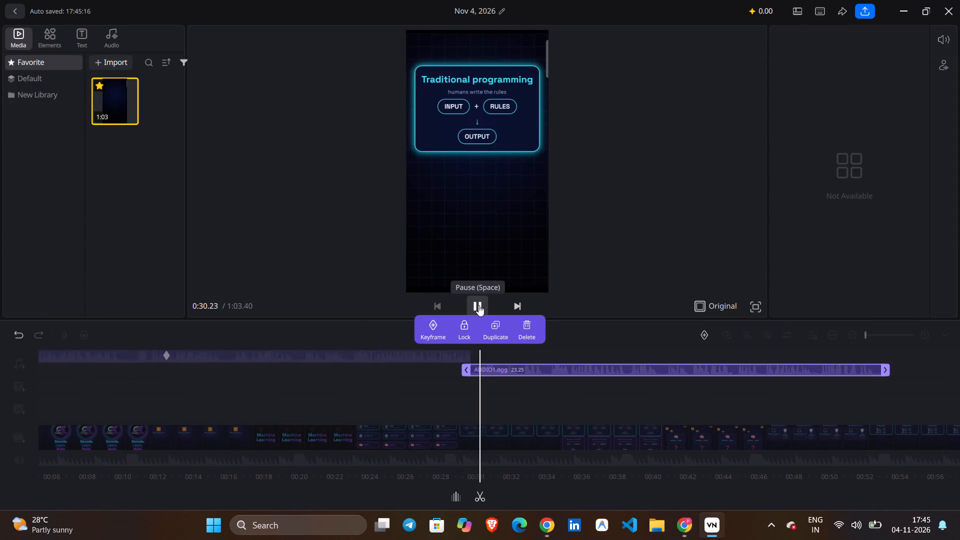
click(414, 353)
drag(502, 356, 486, 356)
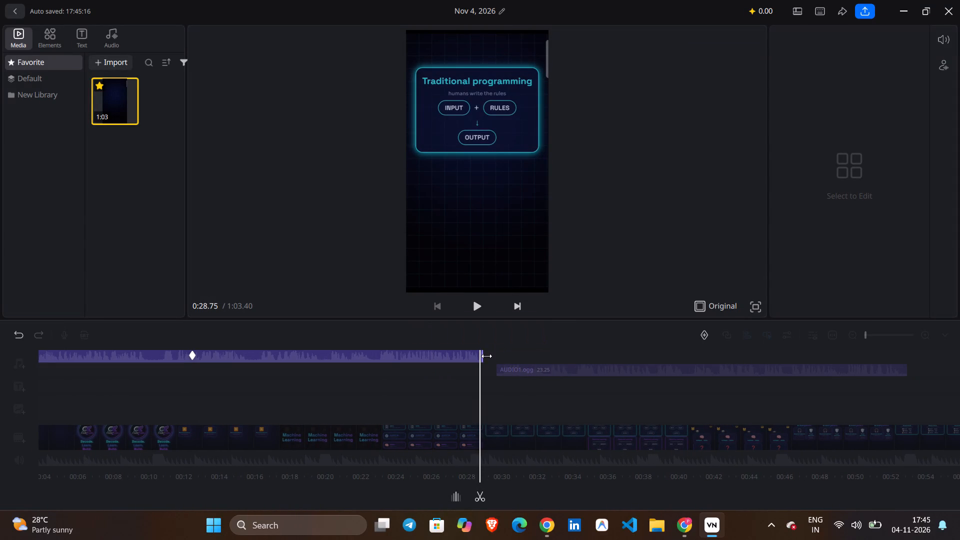
drag(486, 356, 485, 356)
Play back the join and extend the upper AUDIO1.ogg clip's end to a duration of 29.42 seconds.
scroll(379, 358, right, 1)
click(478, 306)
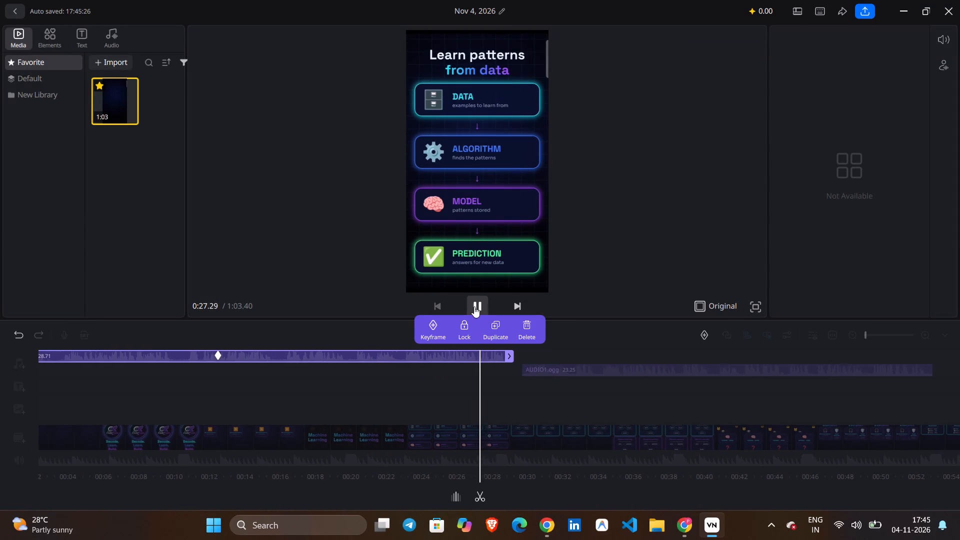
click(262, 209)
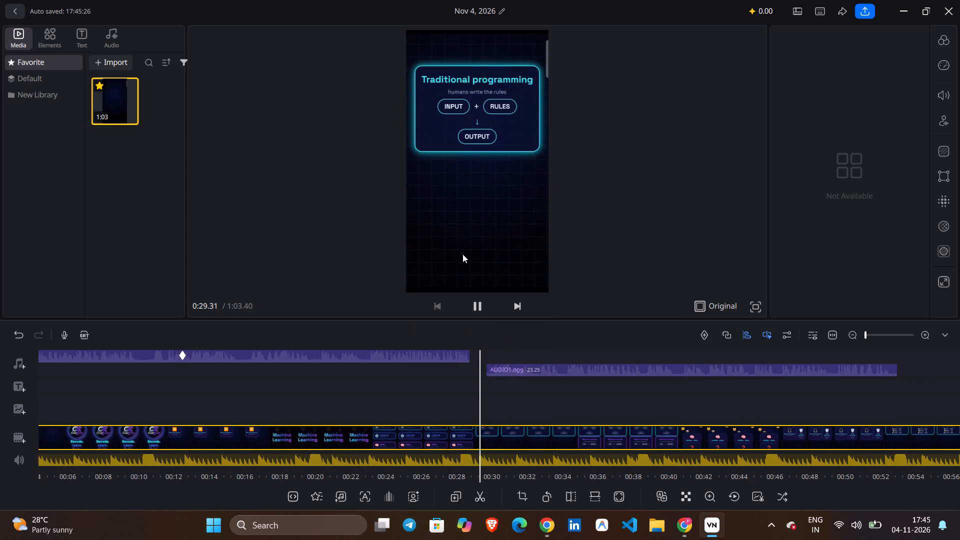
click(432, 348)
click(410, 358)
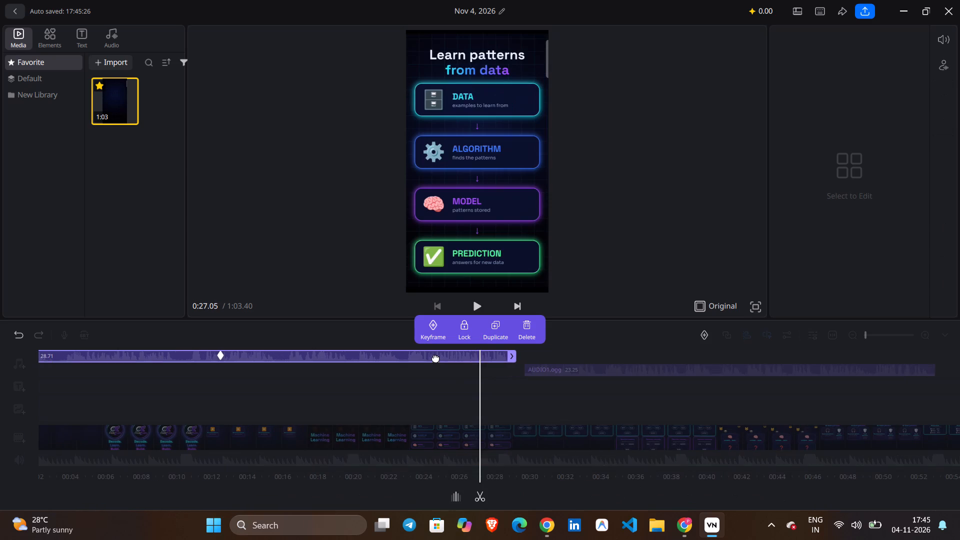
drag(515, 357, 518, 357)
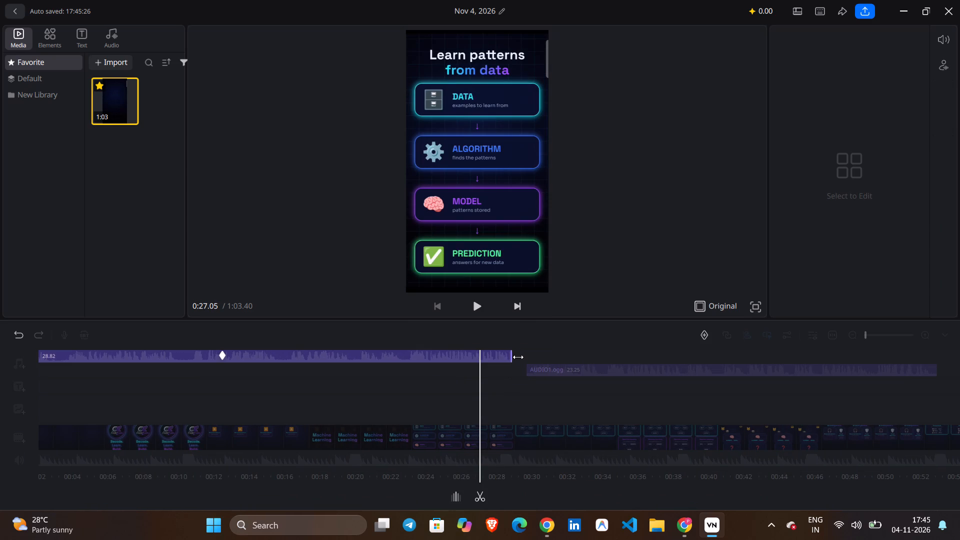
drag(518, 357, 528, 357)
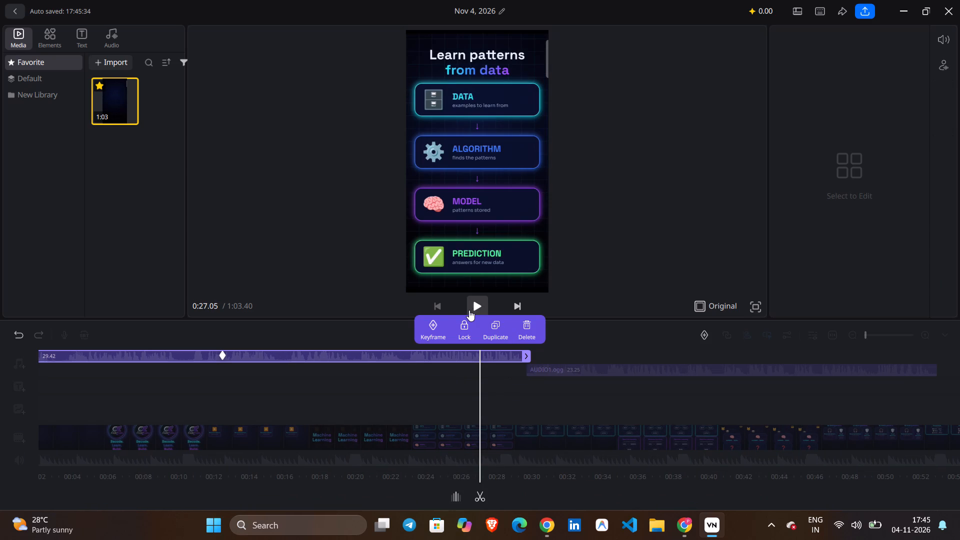
Replay the join between the two AUDIO1.ogg clips and stop just before the upper clip's end, at 0:29.38.
click(469, 310)
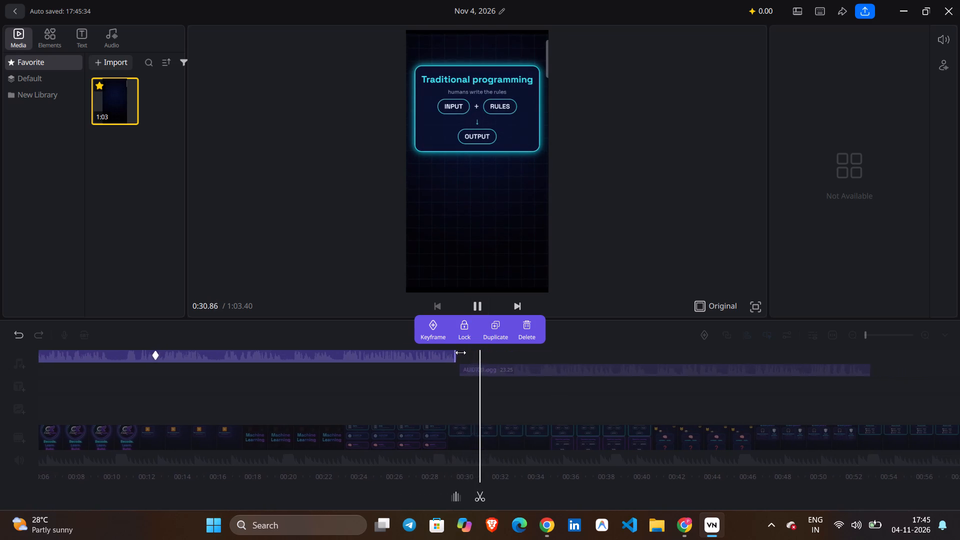
click(472, 374)
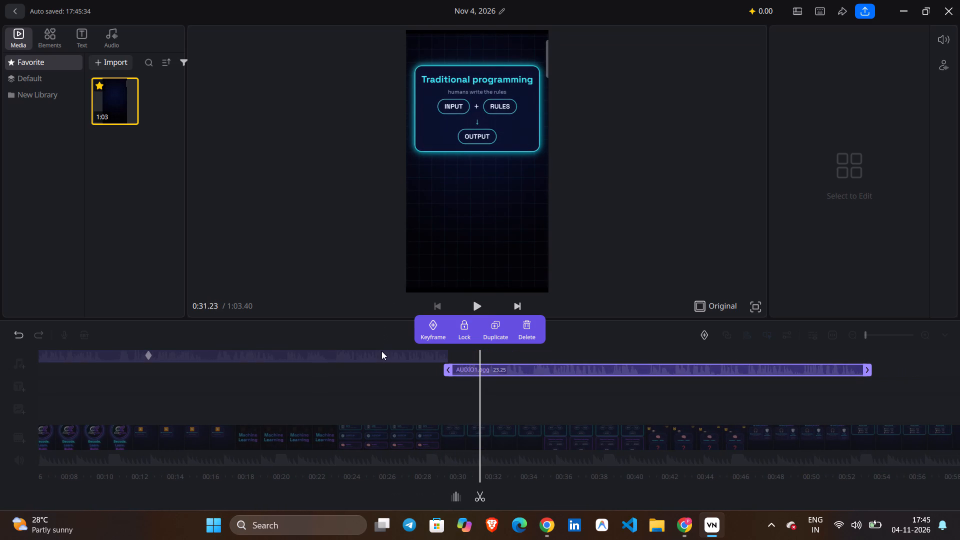
click(381, 353)
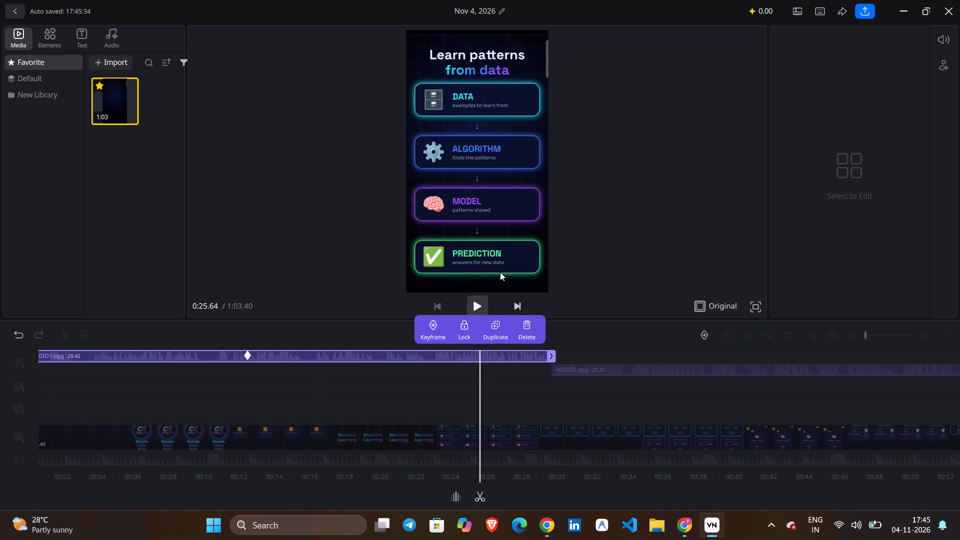
click(412, 441)
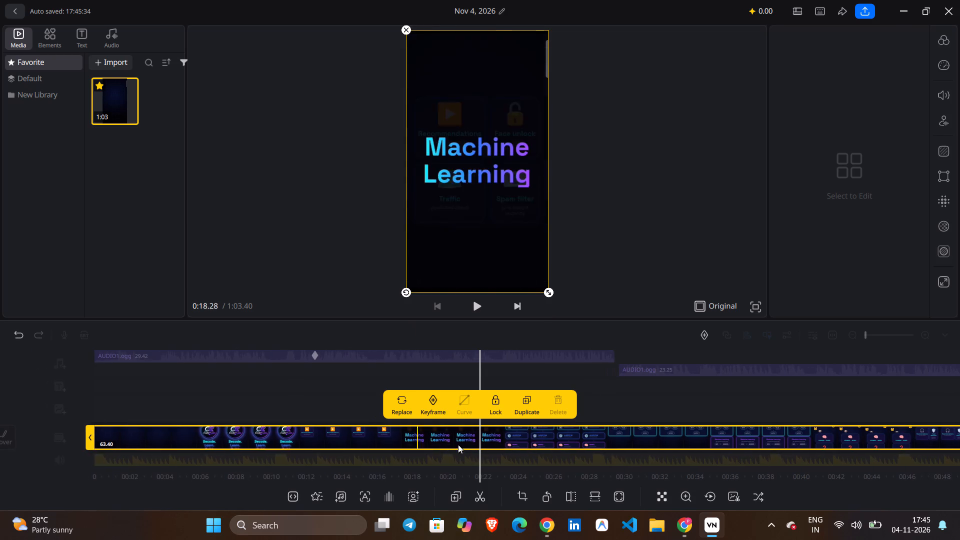
scroll(526, 437, left, 2)
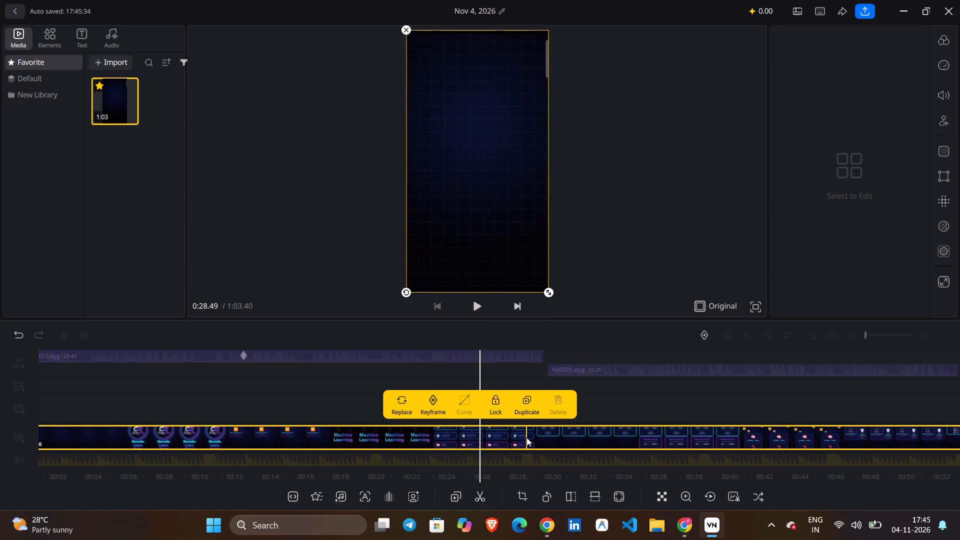
scroll(526, 437, left, 2)
click(468, 308)
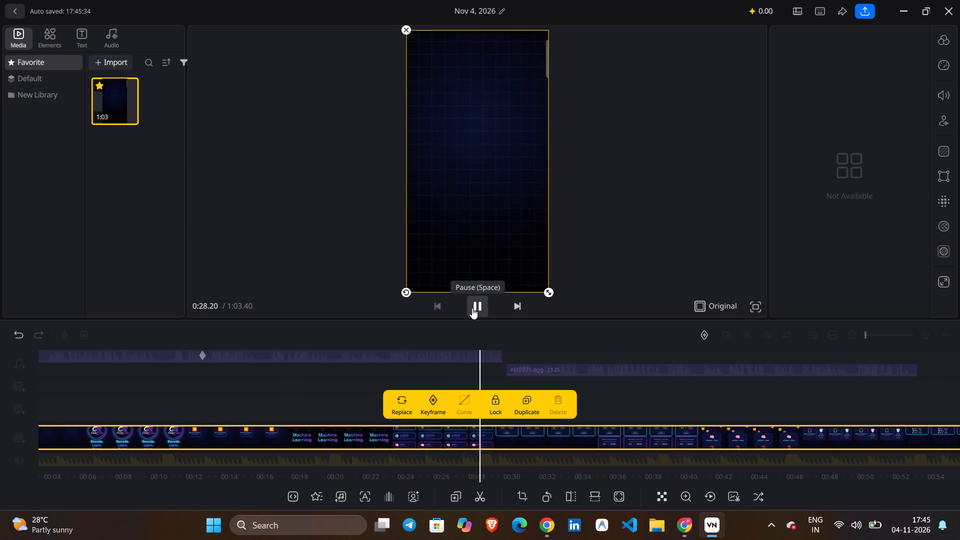
click(472, 308)
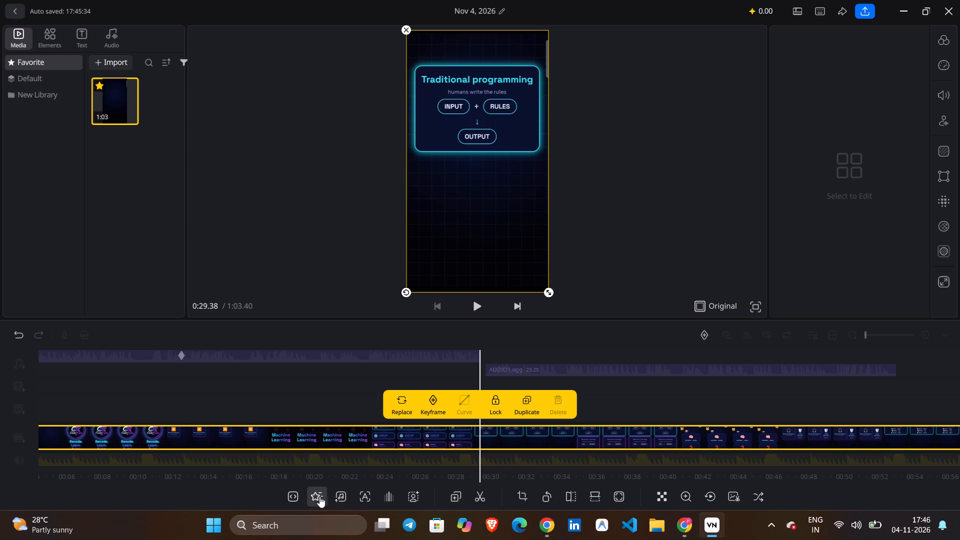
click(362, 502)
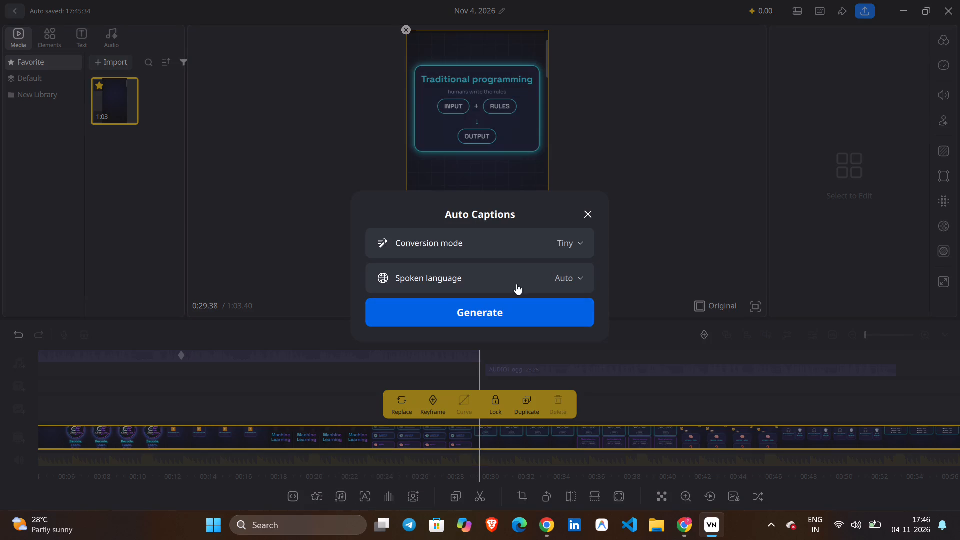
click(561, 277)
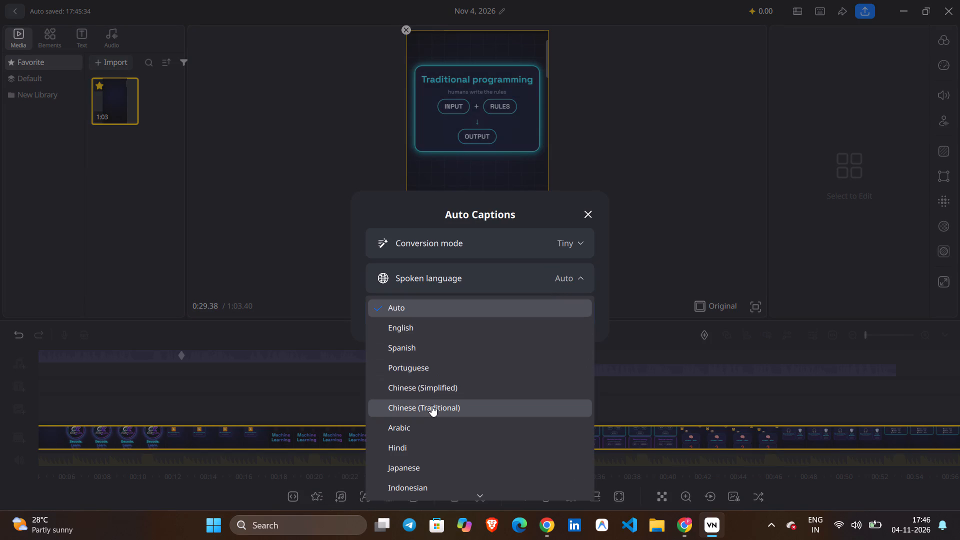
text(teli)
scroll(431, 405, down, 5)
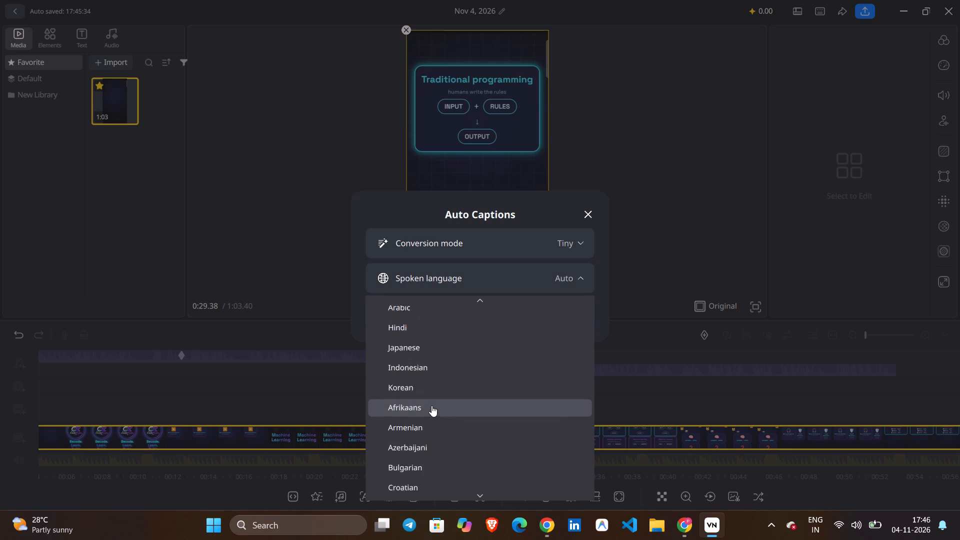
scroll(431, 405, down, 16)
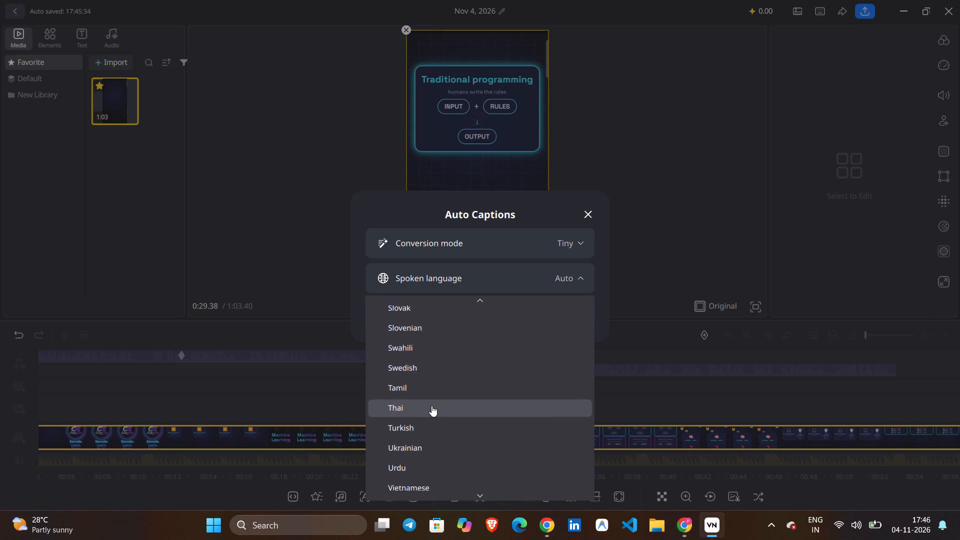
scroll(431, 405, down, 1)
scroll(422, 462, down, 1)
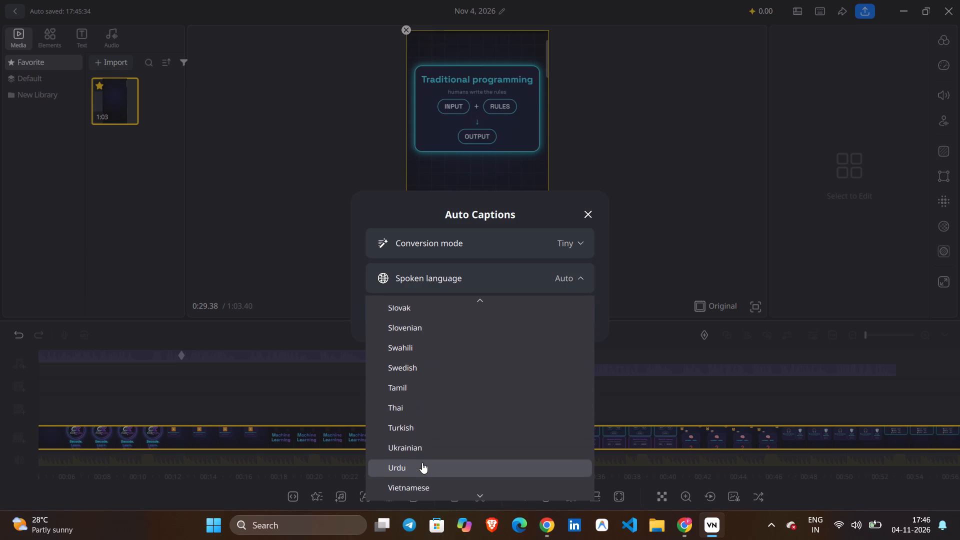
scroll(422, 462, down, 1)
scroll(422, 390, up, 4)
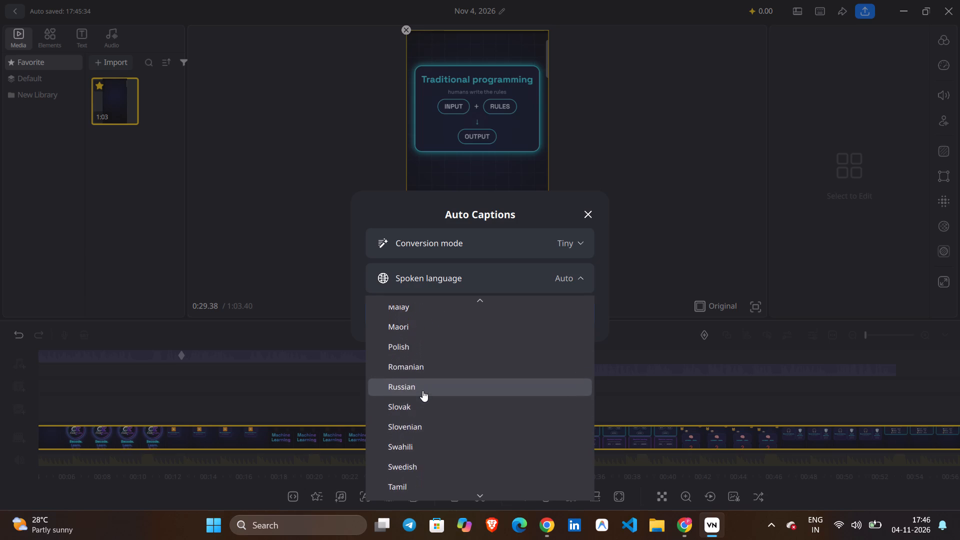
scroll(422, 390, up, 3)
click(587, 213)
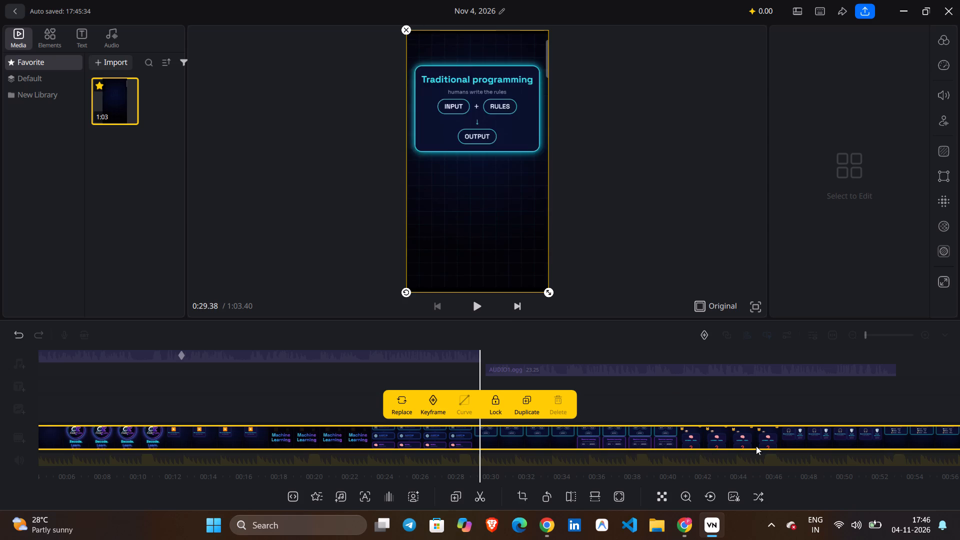
Insert a 1.50-second freeze frame of the video at 0:29.38.
click(739, 496)
Play back the freeze frame and extend the lower AUDIO1.ogg clip's start to a duration of 24.75 seconds.
click(478, 311)
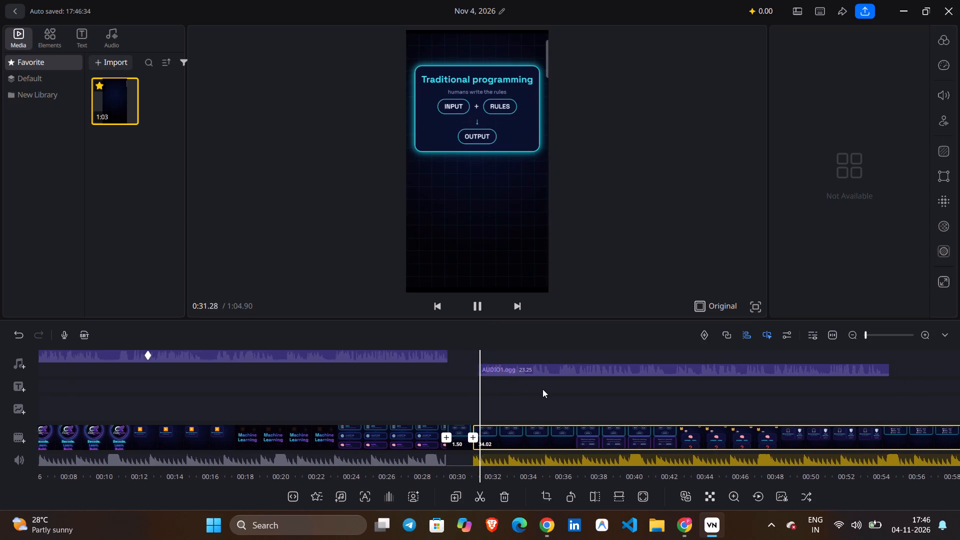
click(479, 366)
drag(469, 369, 460, 369)
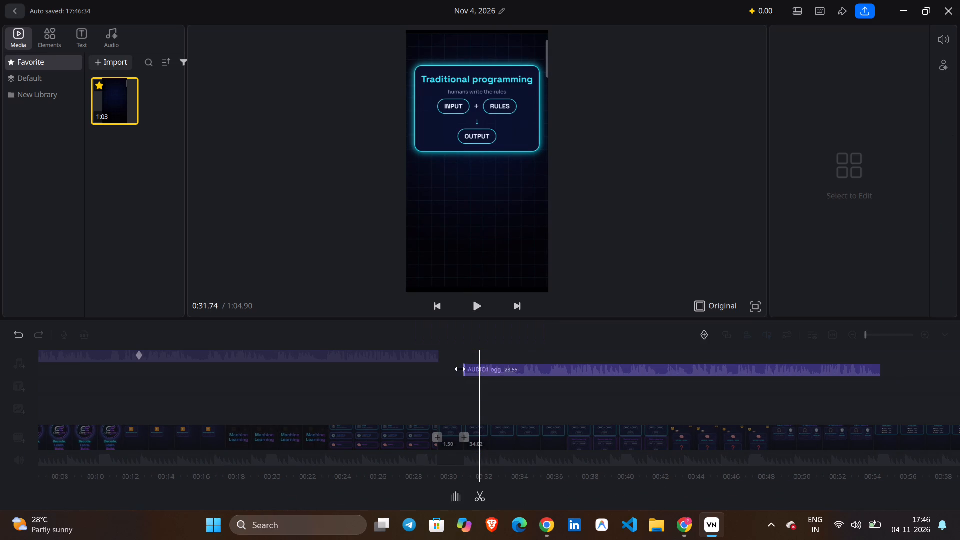
drag(460, 369, 442, 365)
scroll(393, 362, right, 5)
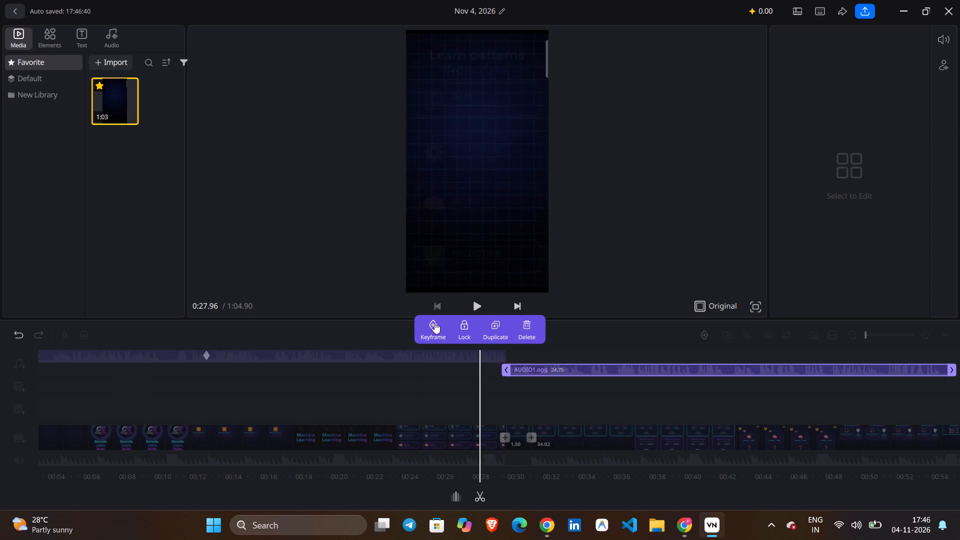
Replay the join and extend the freeze-frame clip's end to a duration of 3.90 seconds.
click(478, 303)
click(660, 217)
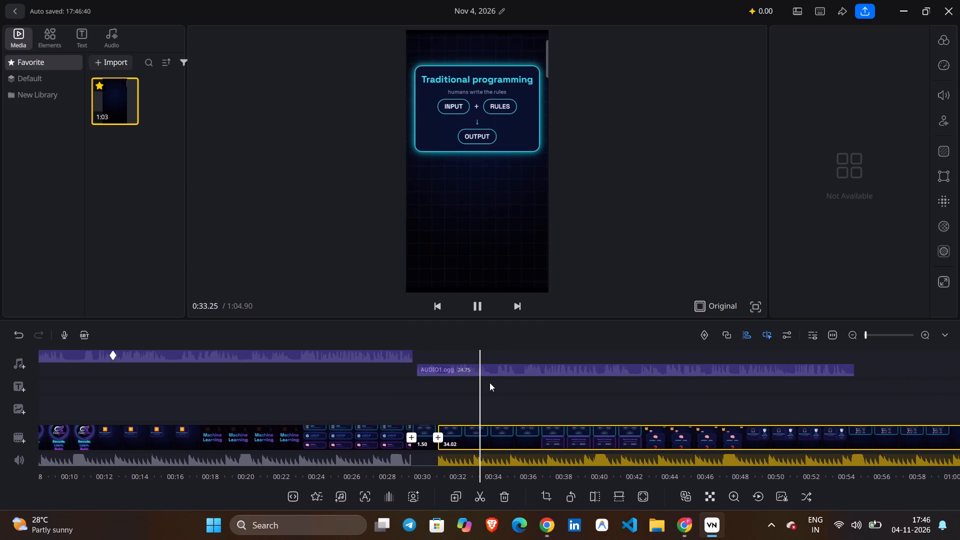
click(396, 439)
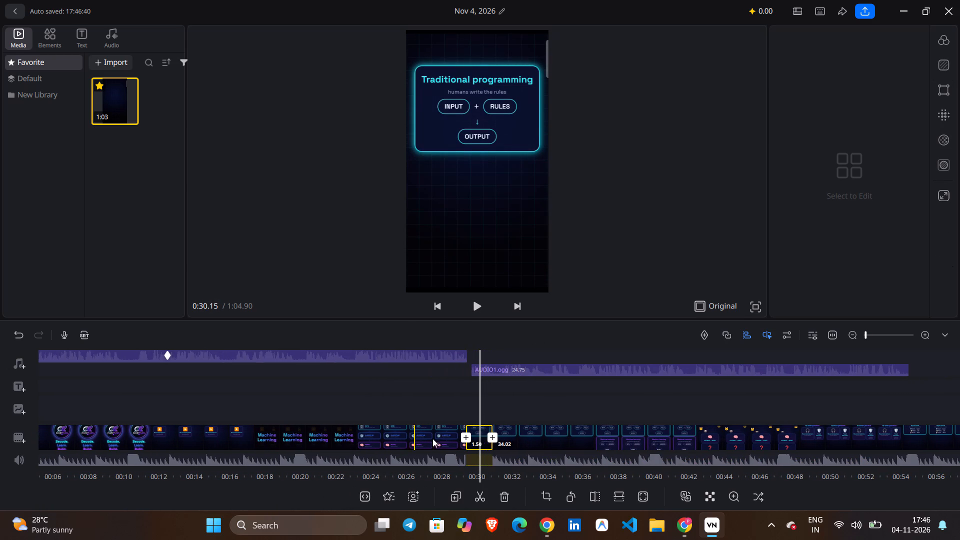
drag(492, 436, 514, 434)
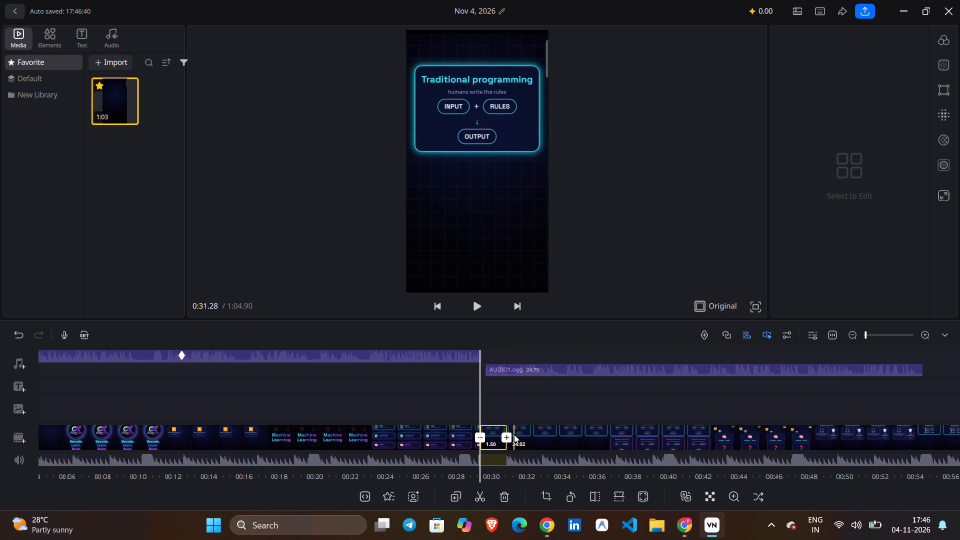
click(492, 439)
drag(513, 439, 555, 433)
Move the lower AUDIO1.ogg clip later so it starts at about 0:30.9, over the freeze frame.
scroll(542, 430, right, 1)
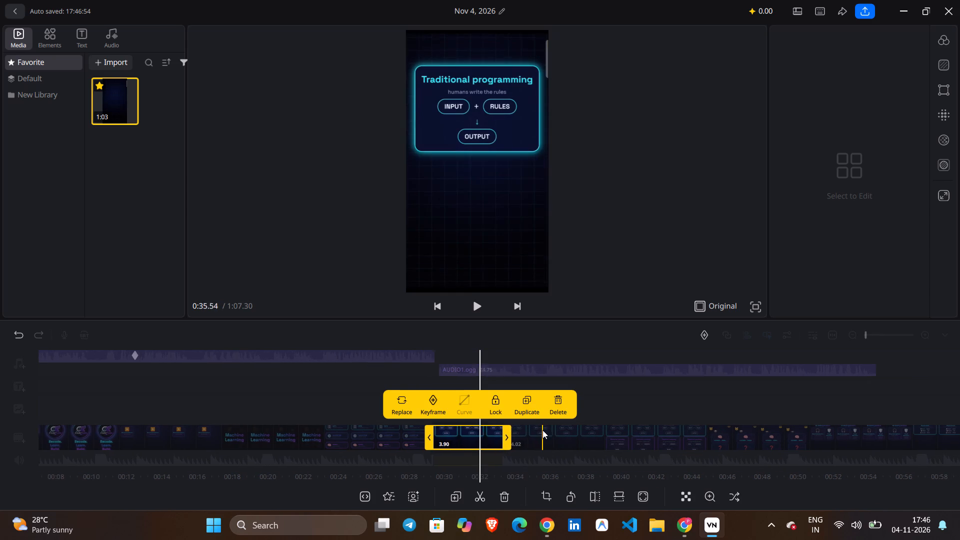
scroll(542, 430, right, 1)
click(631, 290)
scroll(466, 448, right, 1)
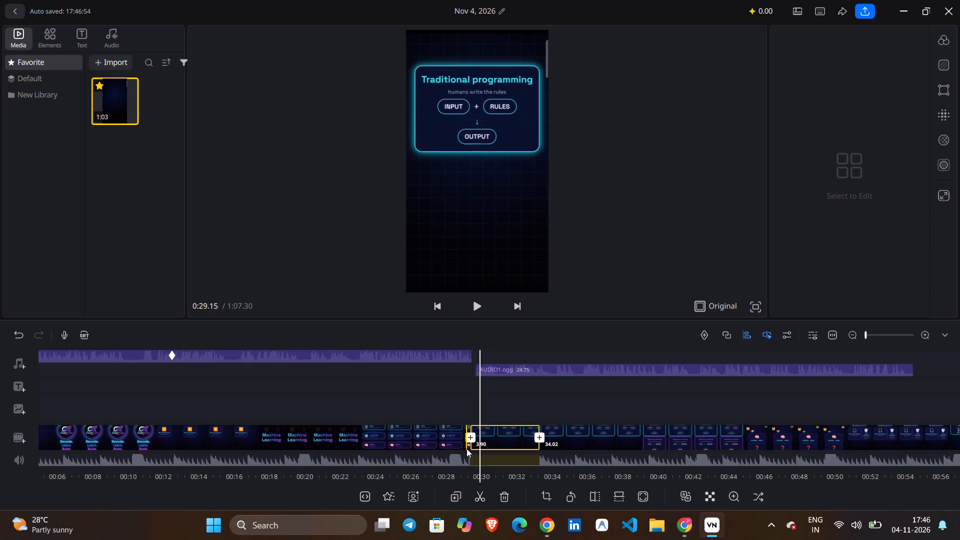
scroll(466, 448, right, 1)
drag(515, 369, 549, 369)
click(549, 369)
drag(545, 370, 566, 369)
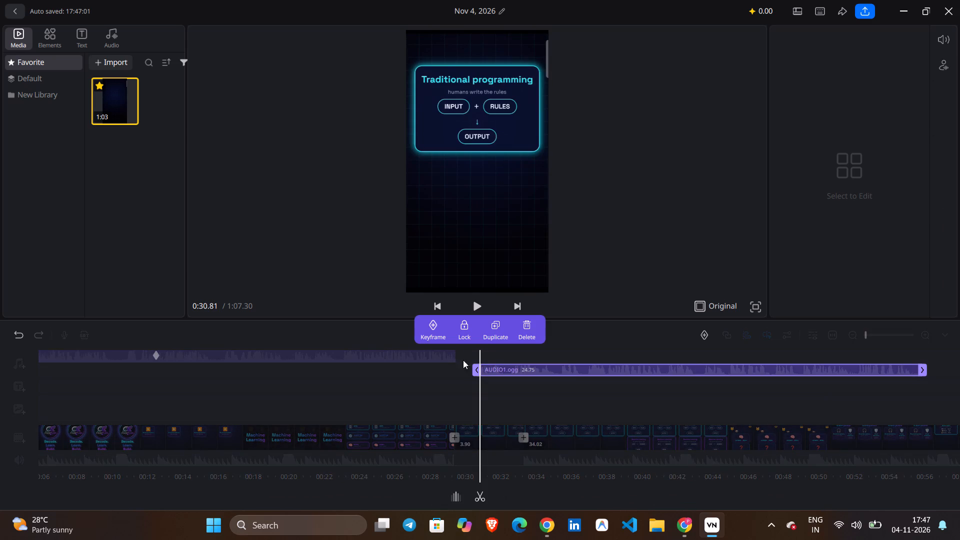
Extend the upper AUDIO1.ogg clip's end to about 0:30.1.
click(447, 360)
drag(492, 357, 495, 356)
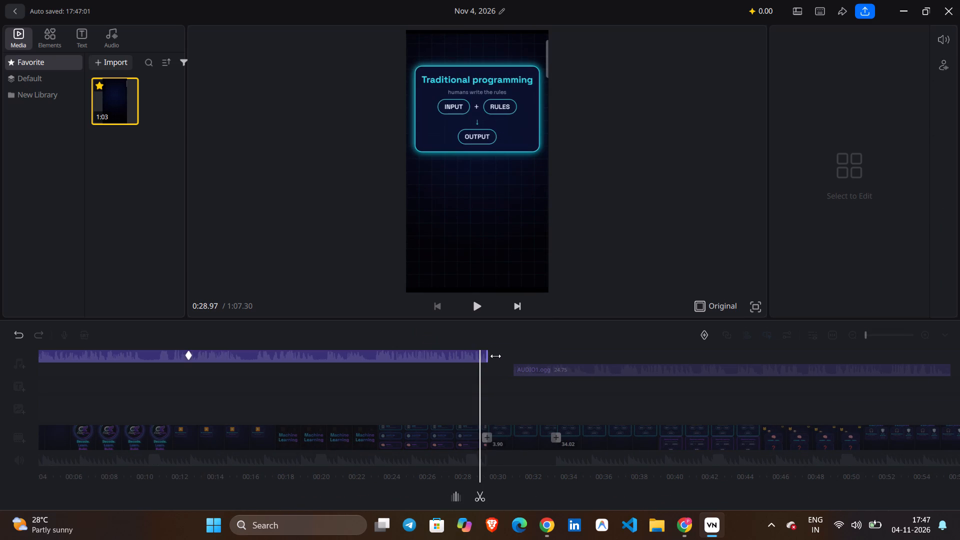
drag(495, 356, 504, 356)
Play back the join and move the lower AUDIO1.ogg clip to start at the freeze frame's end, about 0:33.3.
click(477, 308)
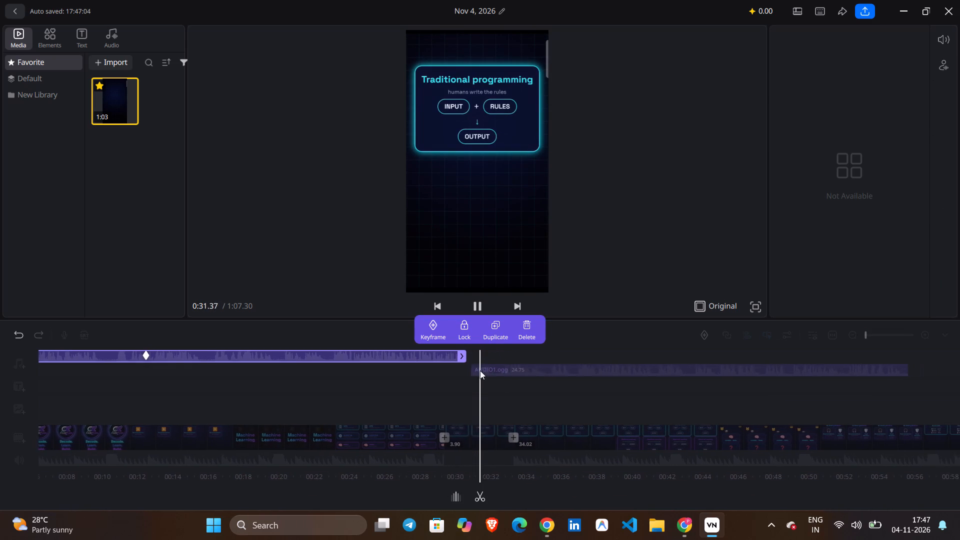
scroll(467, 408, right, 1)
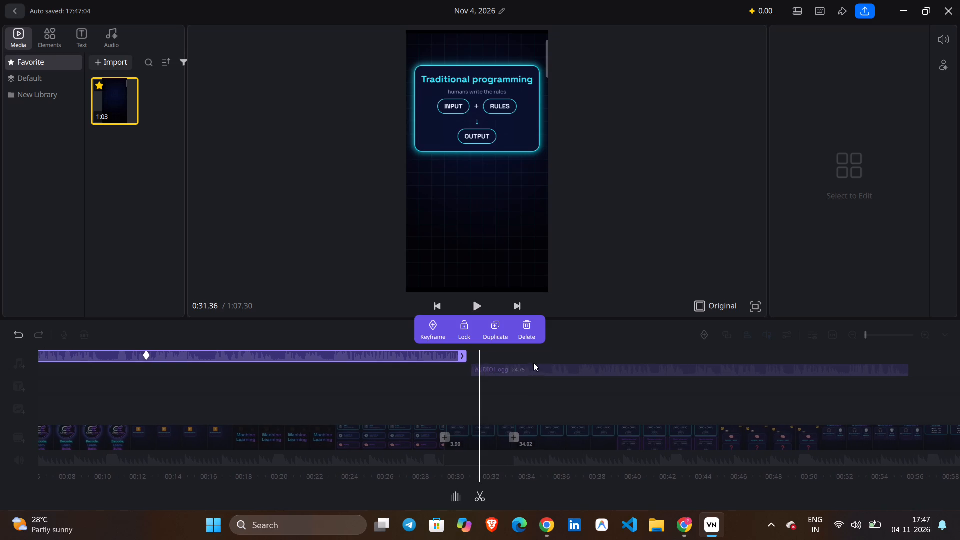
click(532, 365)
drag(513, 370, 553, 369)
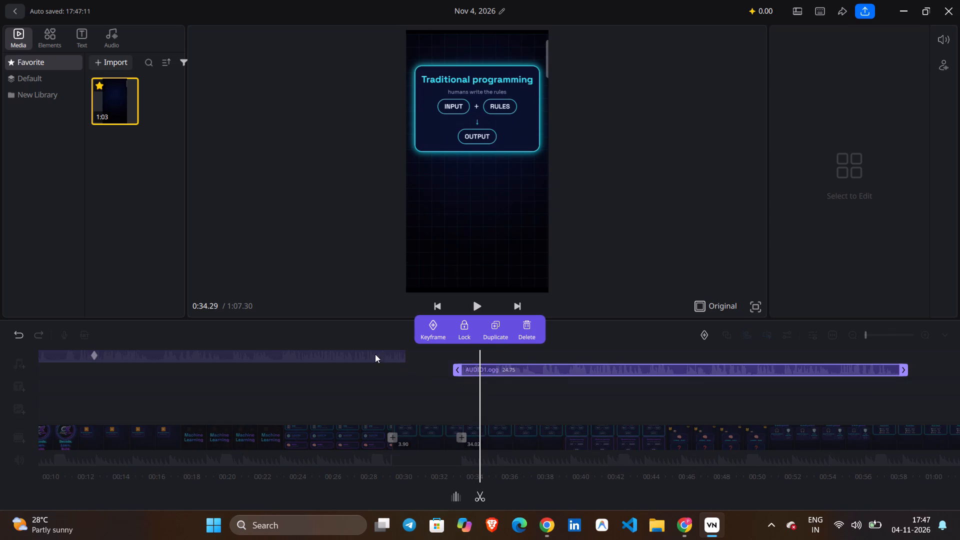
Extend the upper AUDIO1.ogg clip's end to about 0:31.6 and play back over the freeze frame.
click(374, 354)
drag(515, 354, 540, 353)
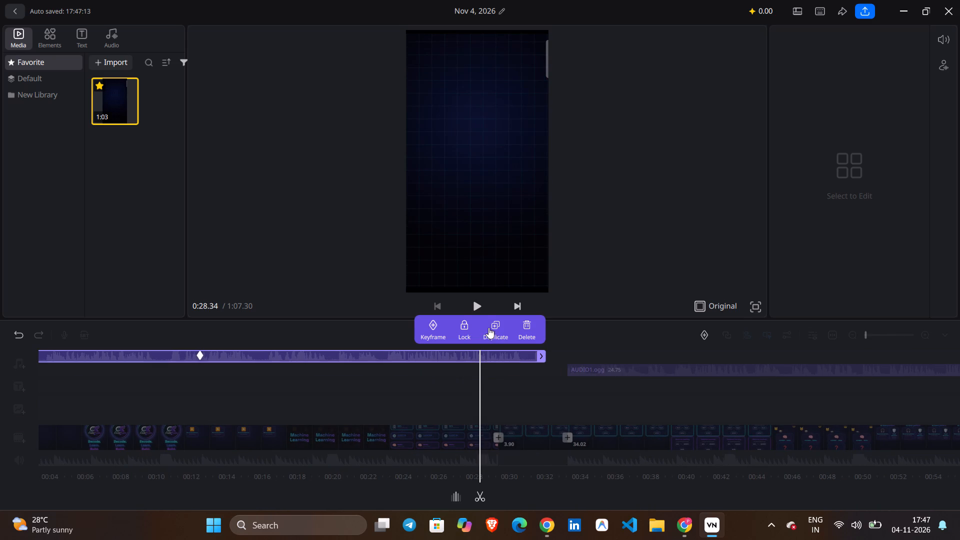
click(478, 305)
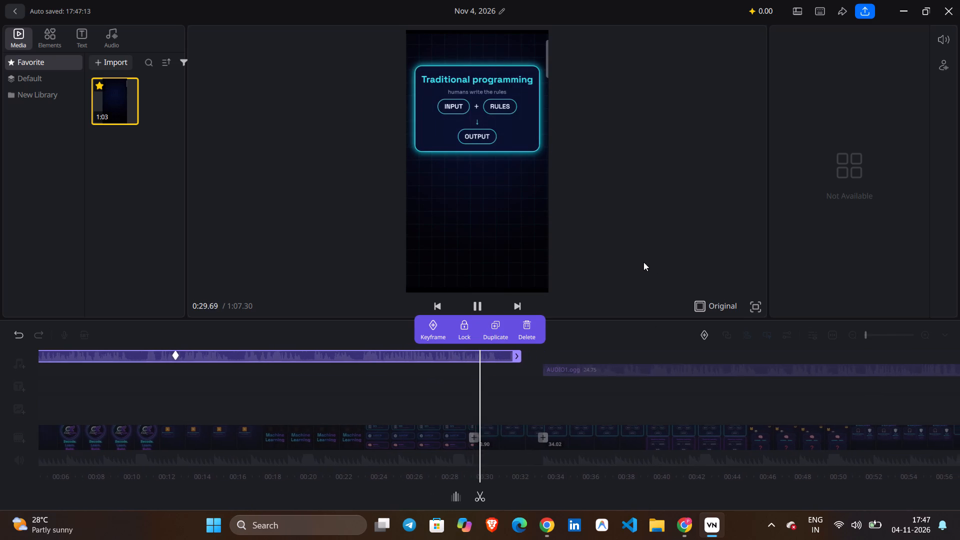
click(478, 301)
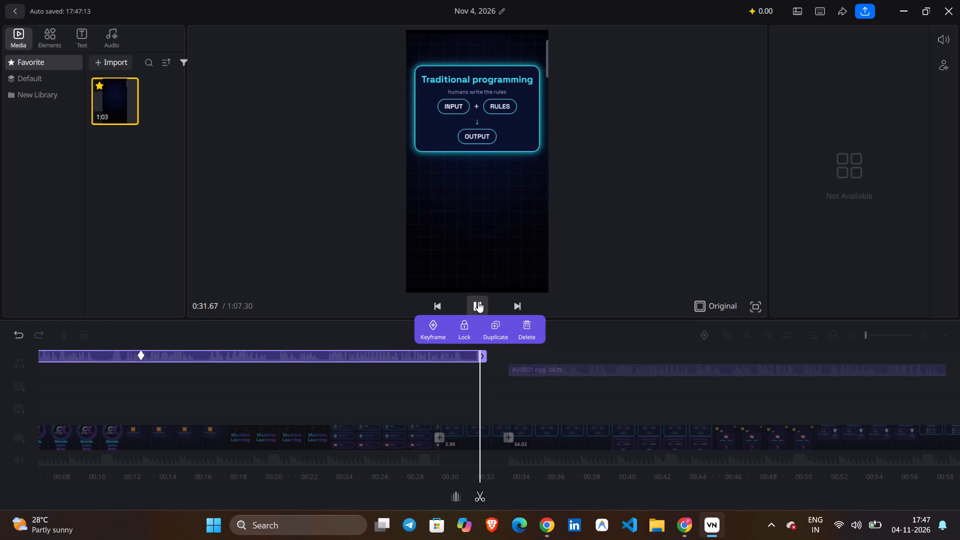
Trim the upper AUDIO1.ogg clip's end back slightly to about 0:31.4.
click(483, 351)
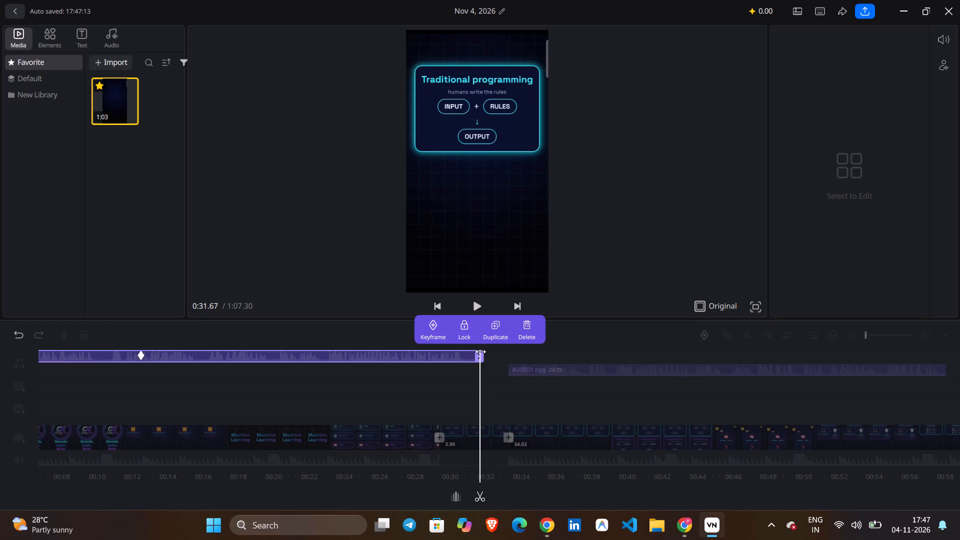
Move the lower AUDIO1.ogg clip earlier so it starts at about 0:31.7 over the freeze frame, and play back the join.
click(525, 367)
drag(525, 367, 499, 368)
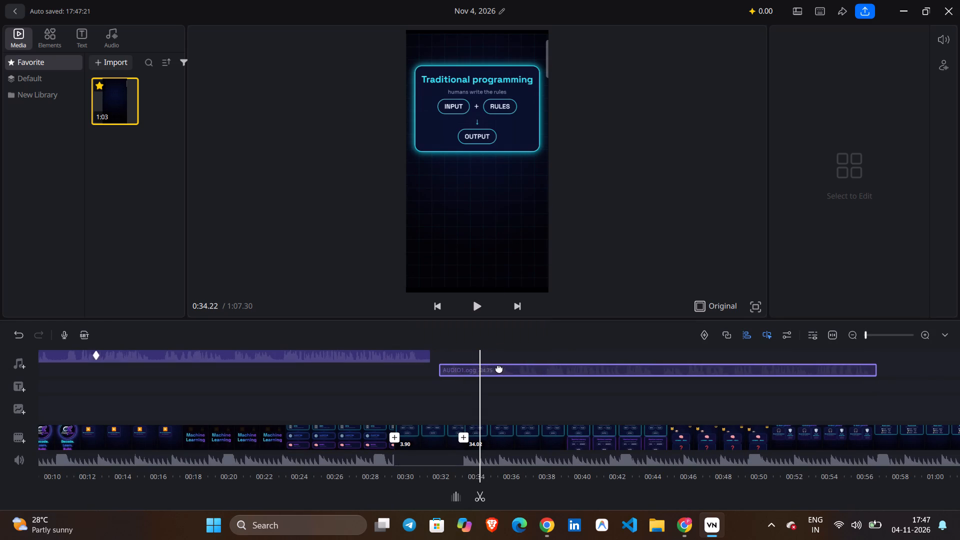
drag(499, 368, 497, 368)
click(479, 313)
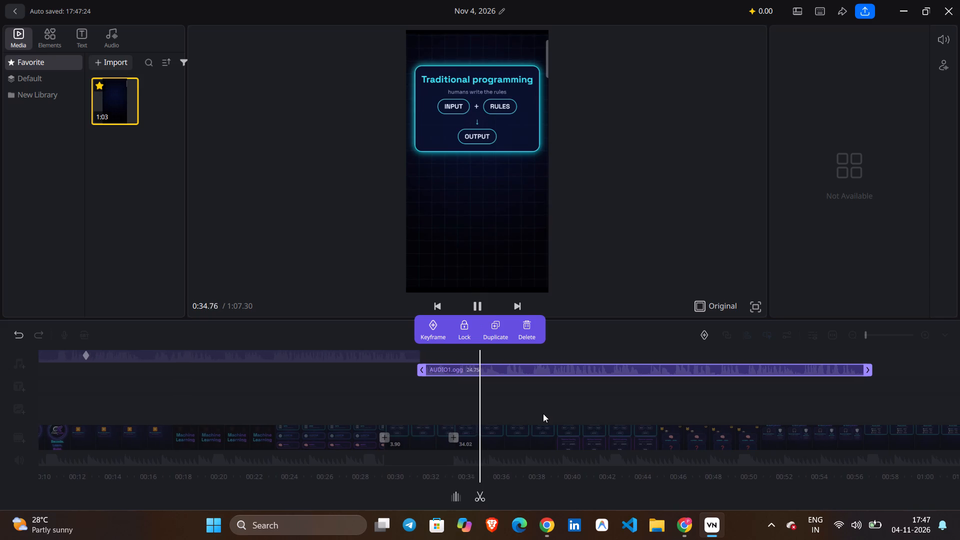
scroll(543, 413, right, 5)
scroll(525, 358, right, 1)
click(479, 304)
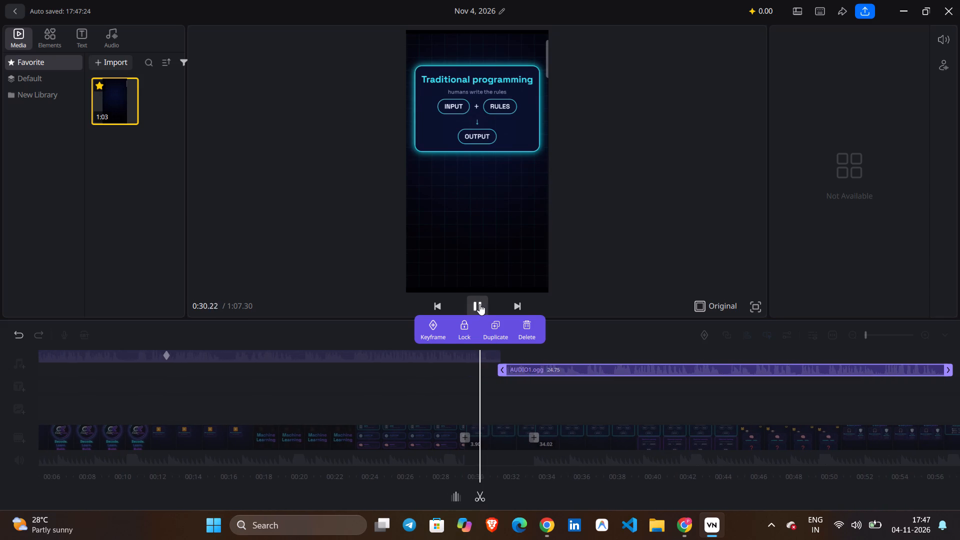
click(591, 269)
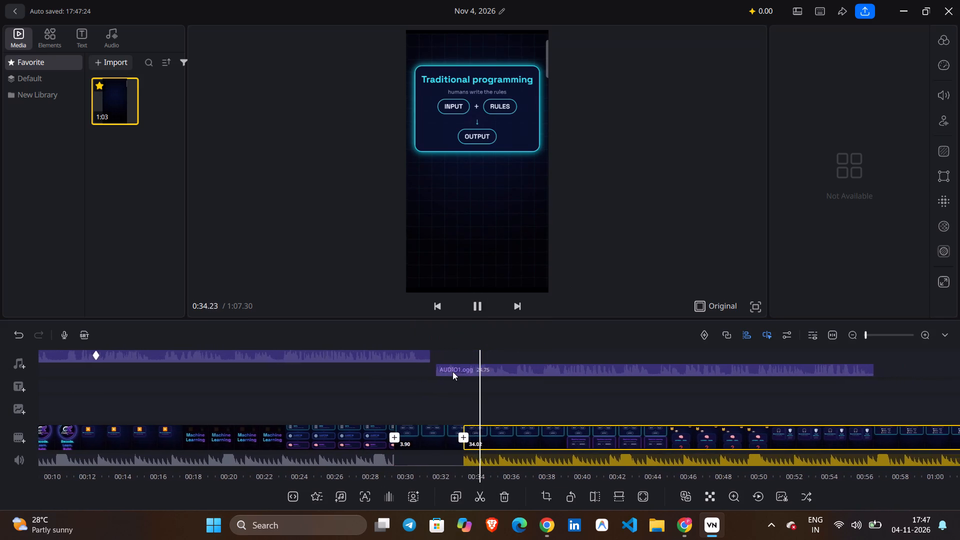
Trim the start of the lower AUDIO1.ogg clip to the freeze frame's end, leaving 23.20 s, and play back the join.
click(452, 371)
drag(457, 370, 488, 368)
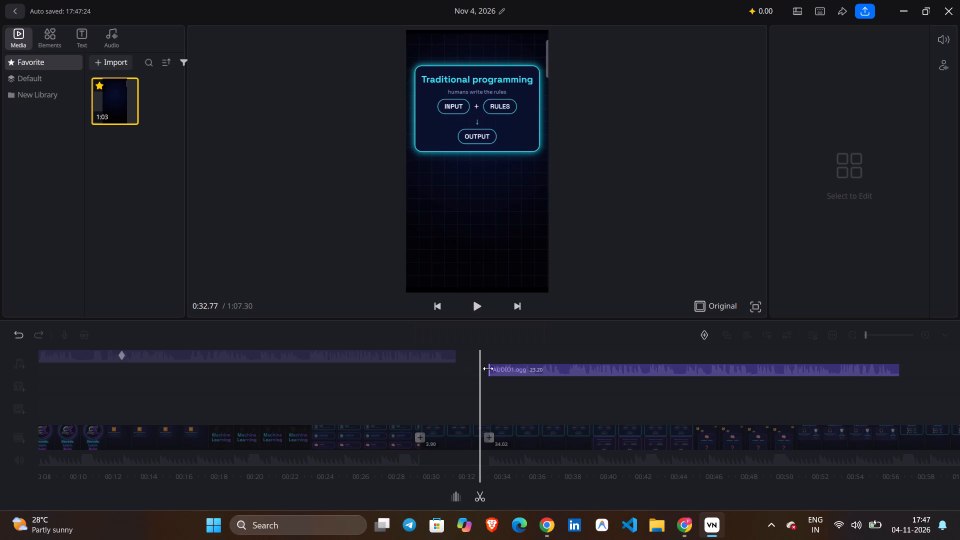
drag(488, 368, 493, 368)
click(481, 308)
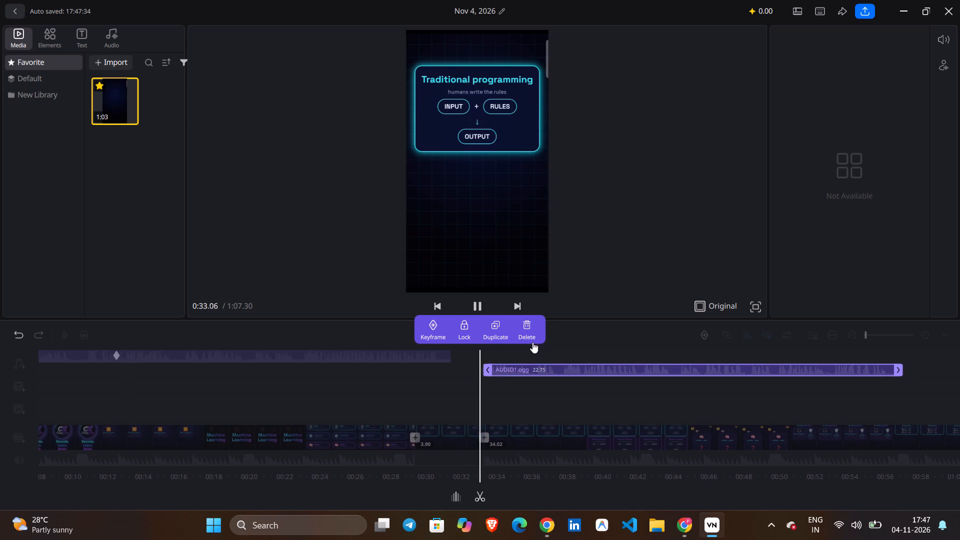
click(513, 369)
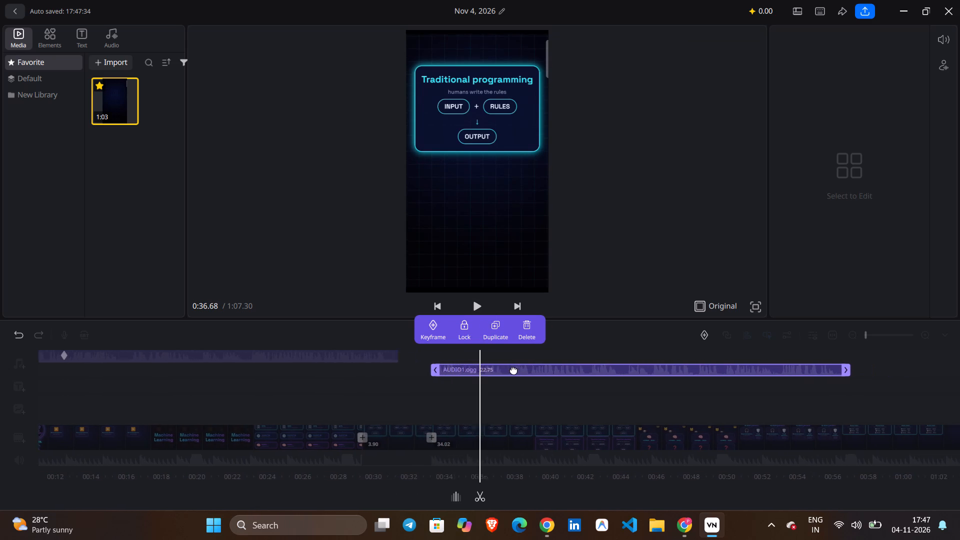
drag(425, 371, 418, 373)
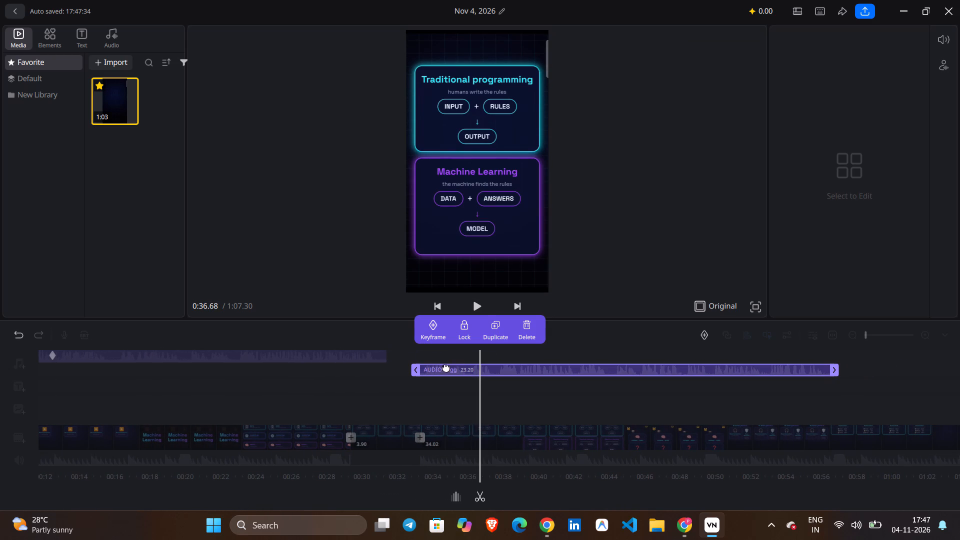
click(473, 304)
scroll(469, 369, right, 6)
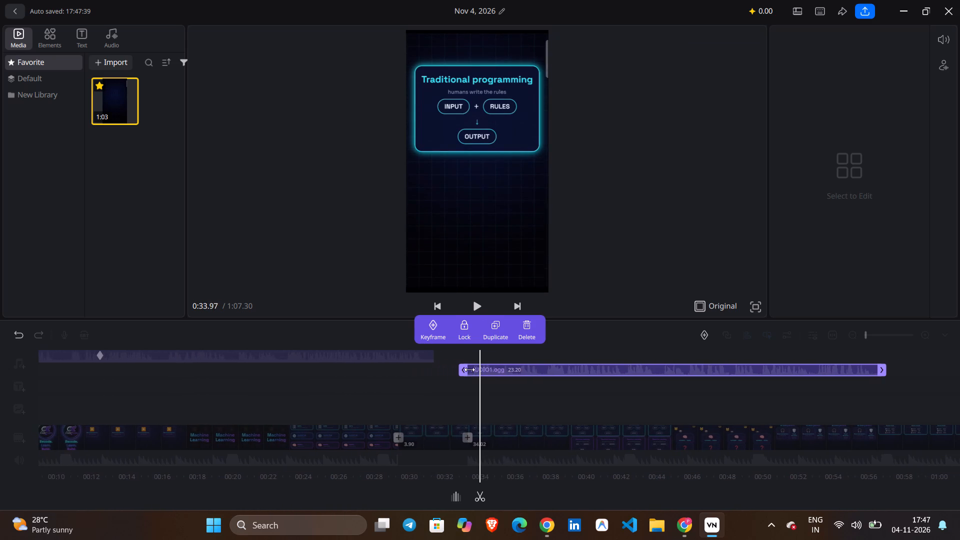
scroll(469, 369, right, 2)
click(474, 308)
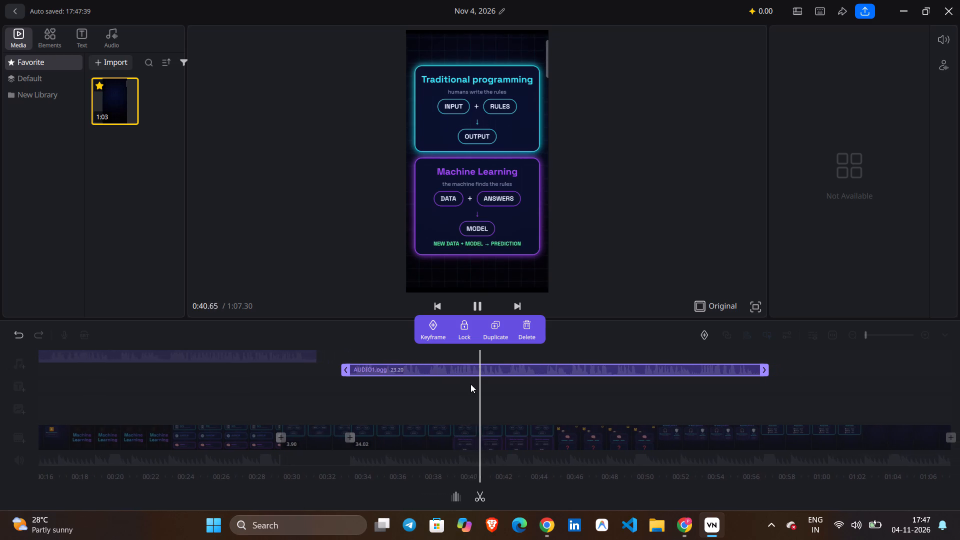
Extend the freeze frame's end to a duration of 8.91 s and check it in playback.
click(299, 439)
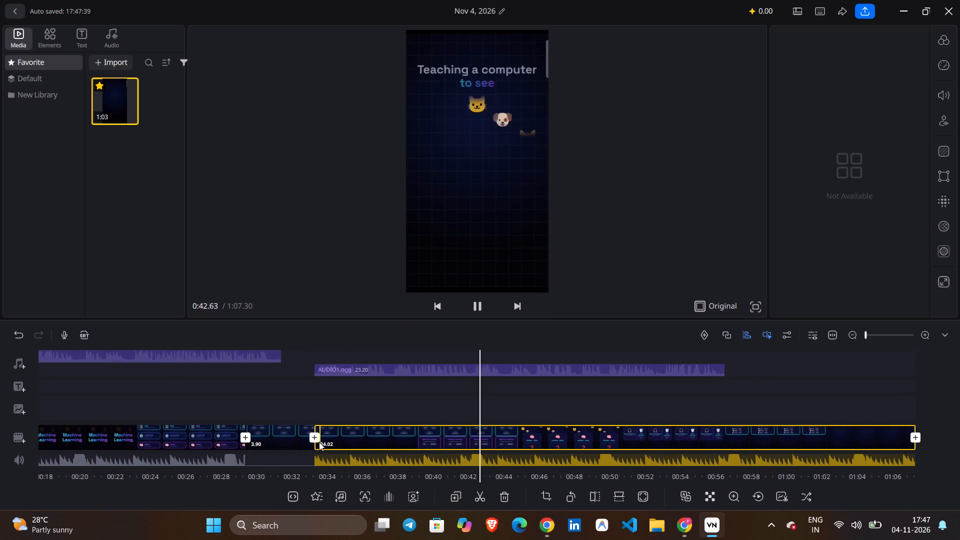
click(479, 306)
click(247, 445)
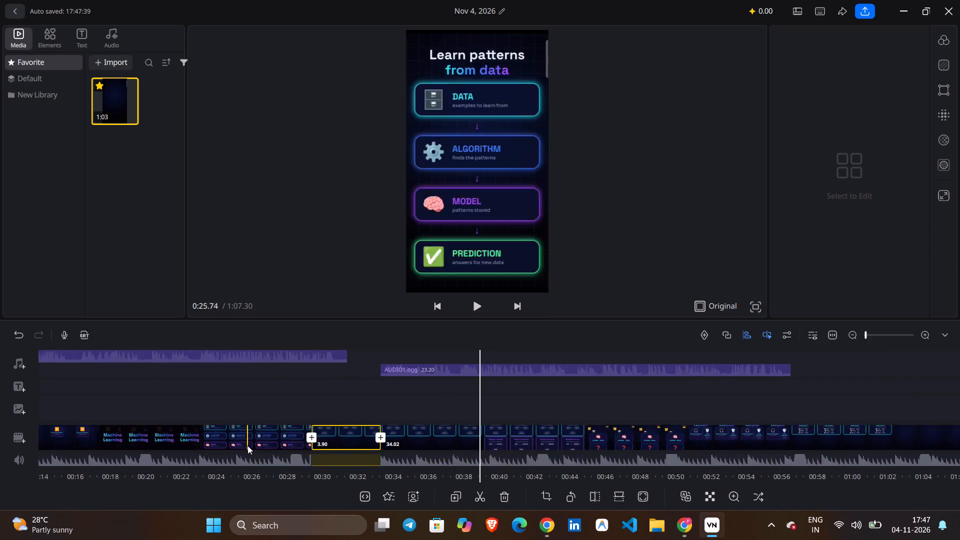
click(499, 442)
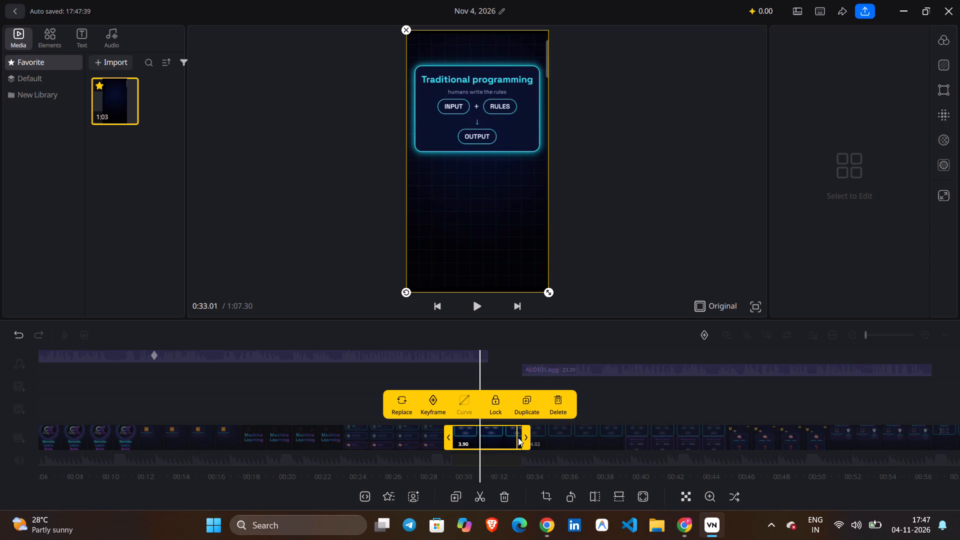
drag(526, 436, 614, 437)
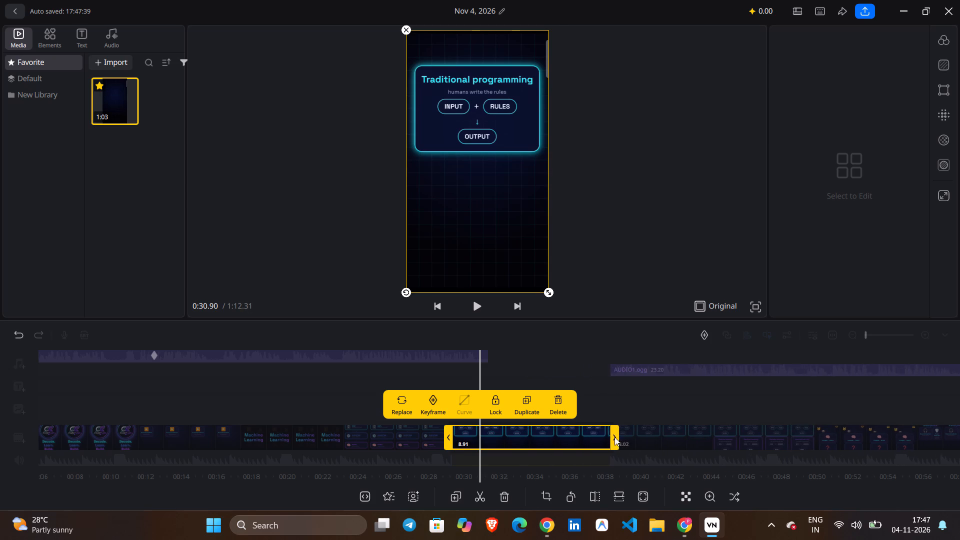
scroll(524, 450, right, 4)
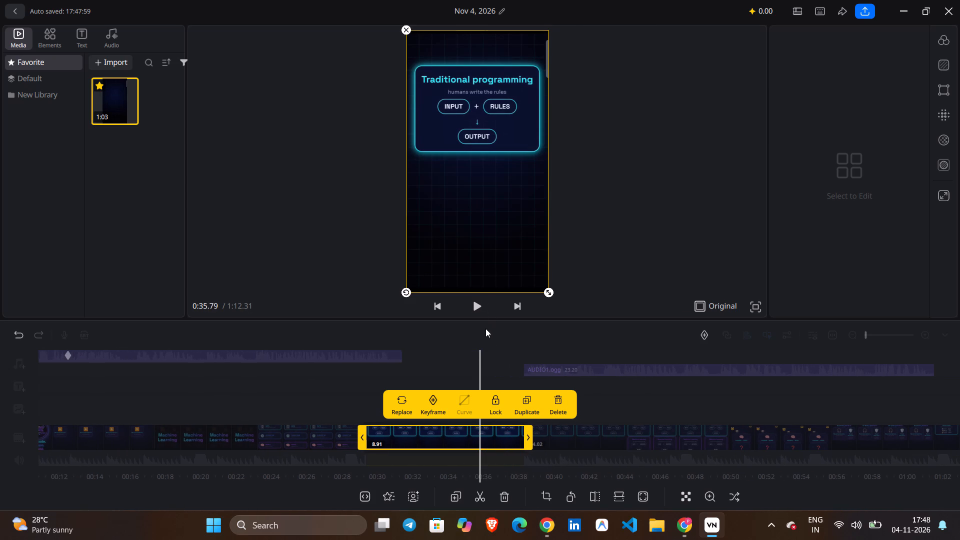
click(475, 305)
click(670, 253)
Move the lower AUDIO1.ogg clip earlier to start at about 0:31.8, just after the upper audio clip, and play back the join.
click(522, 369)
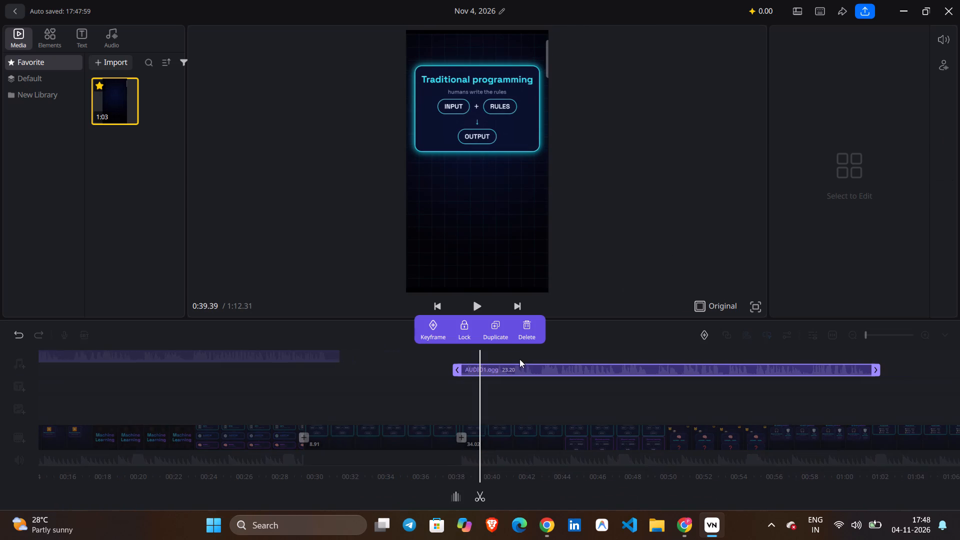
drag(502, 373, 388, 383)
scroll(373, 367, right, 1)
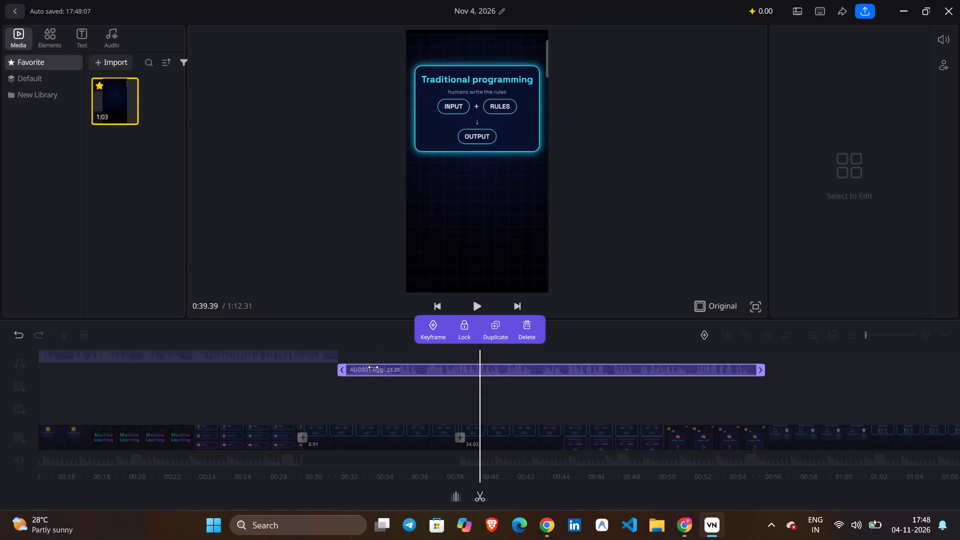
scroll(373, 367, right, 3)
scroll(601, 372, right, 3)
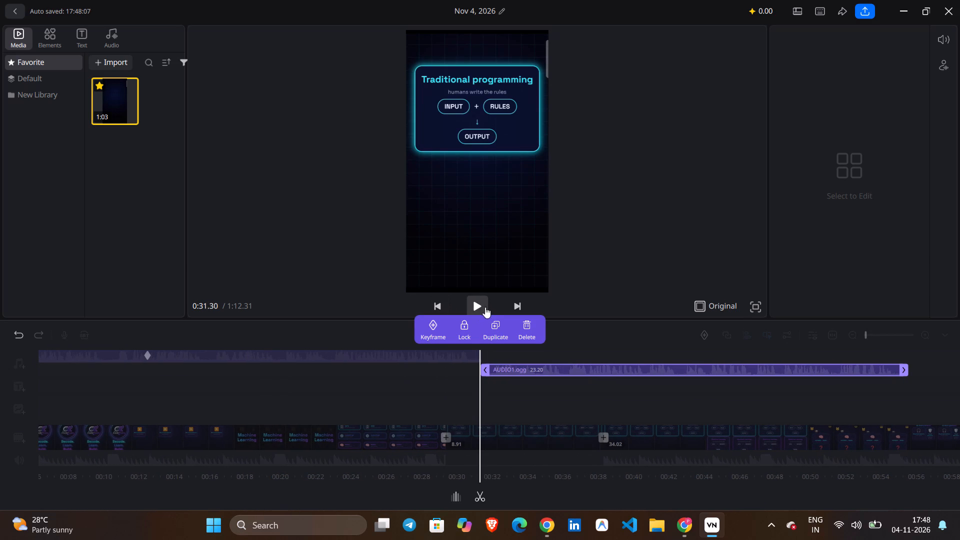
click(477, 307)
click(627, 260)
scroll(393, 414, right, 3)
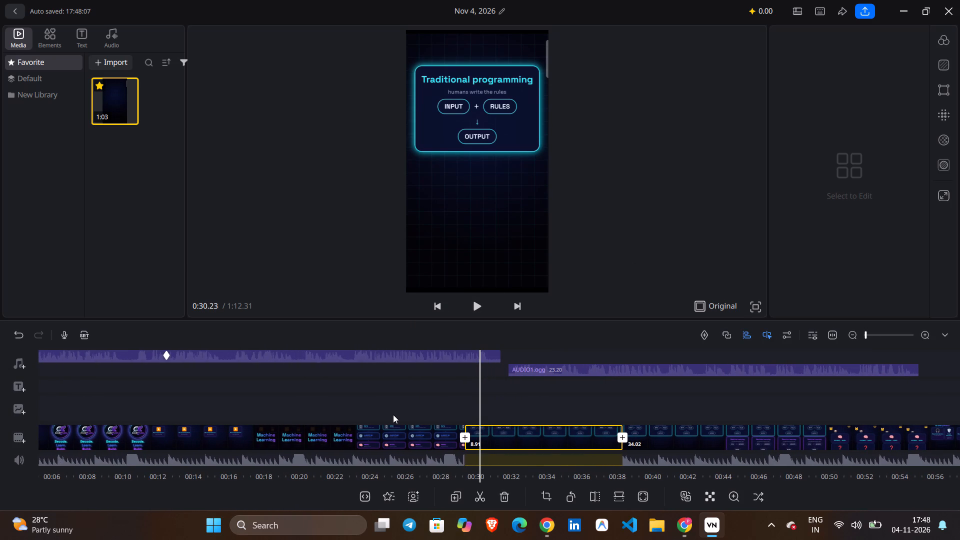
scroll(429, 372, right, 2)
click(475, 303)
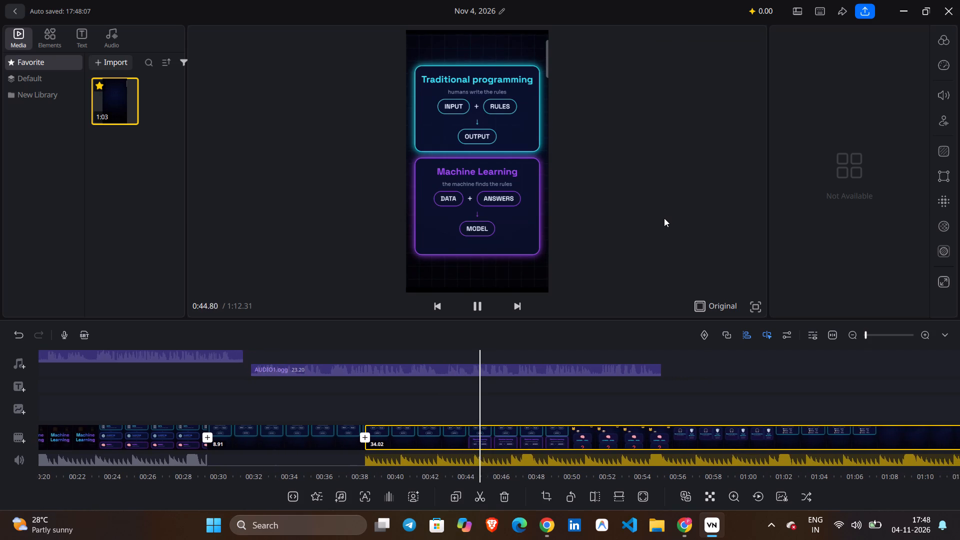
click(474, 431)
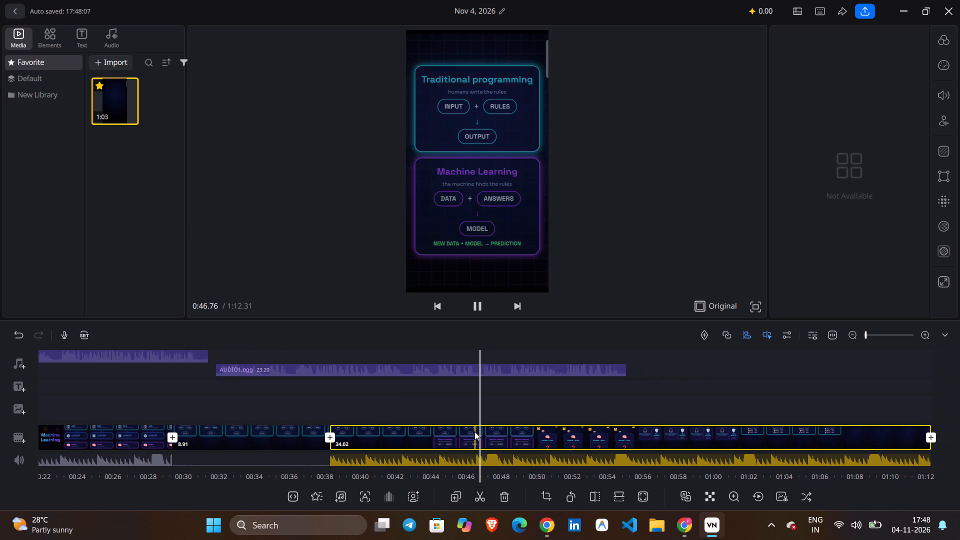
click(260, 433)
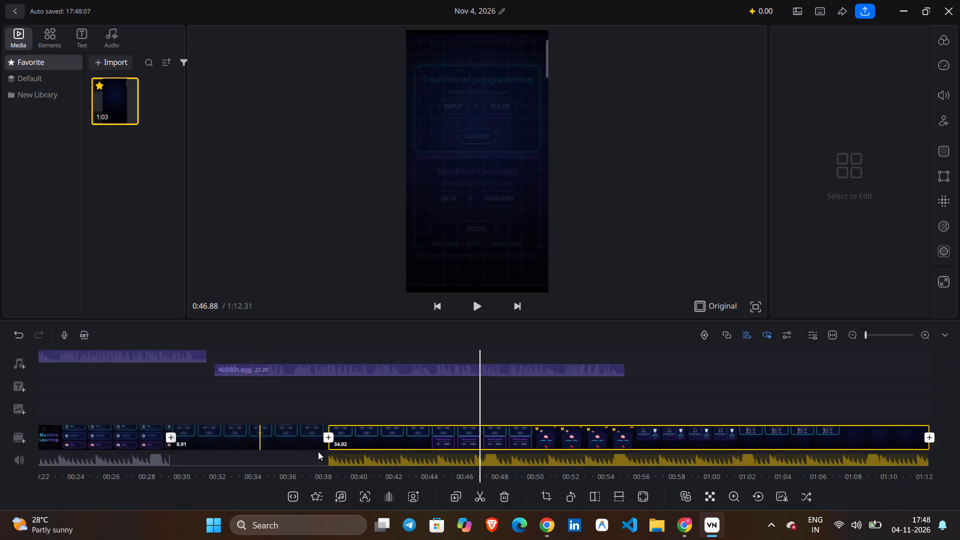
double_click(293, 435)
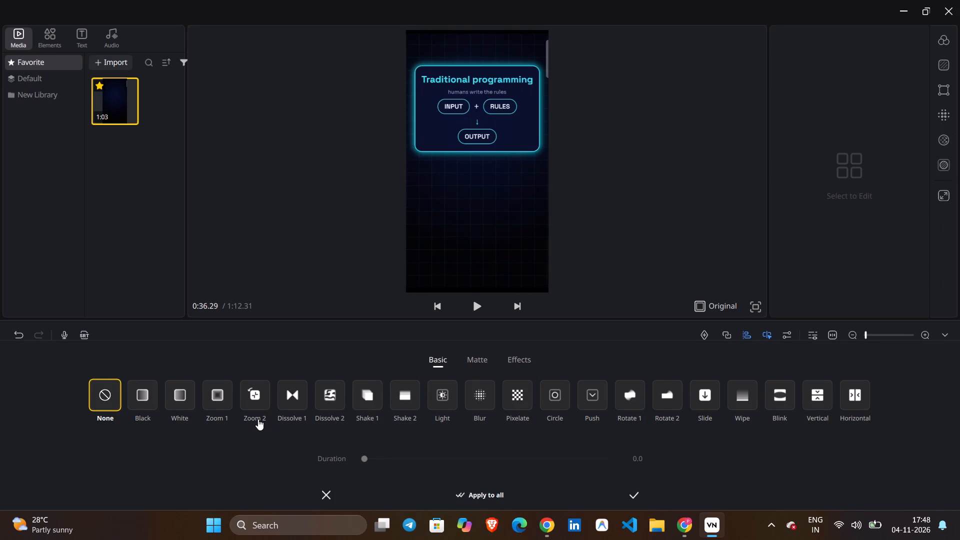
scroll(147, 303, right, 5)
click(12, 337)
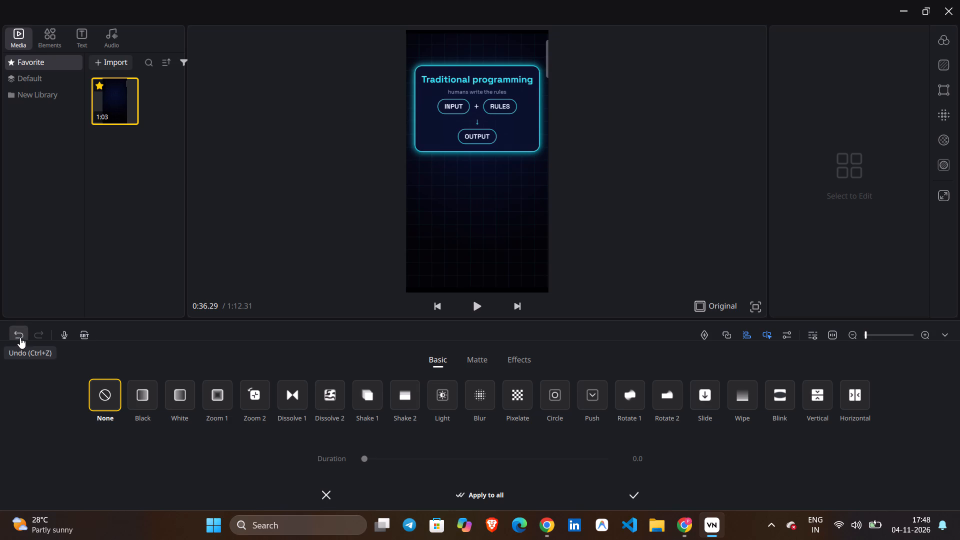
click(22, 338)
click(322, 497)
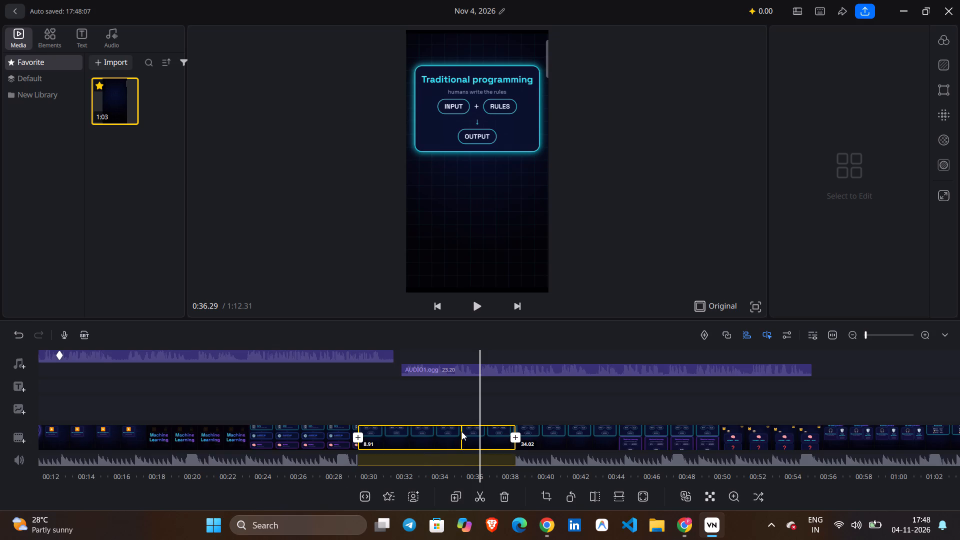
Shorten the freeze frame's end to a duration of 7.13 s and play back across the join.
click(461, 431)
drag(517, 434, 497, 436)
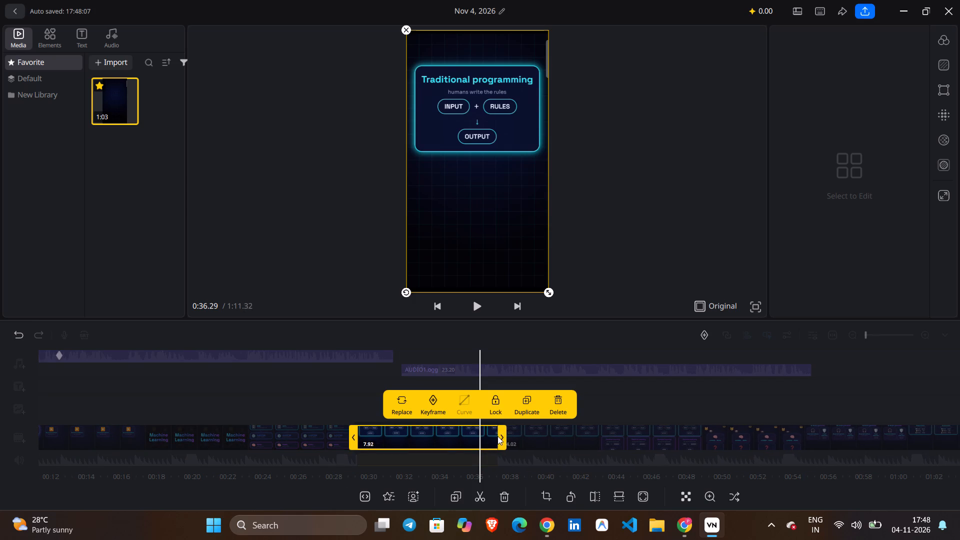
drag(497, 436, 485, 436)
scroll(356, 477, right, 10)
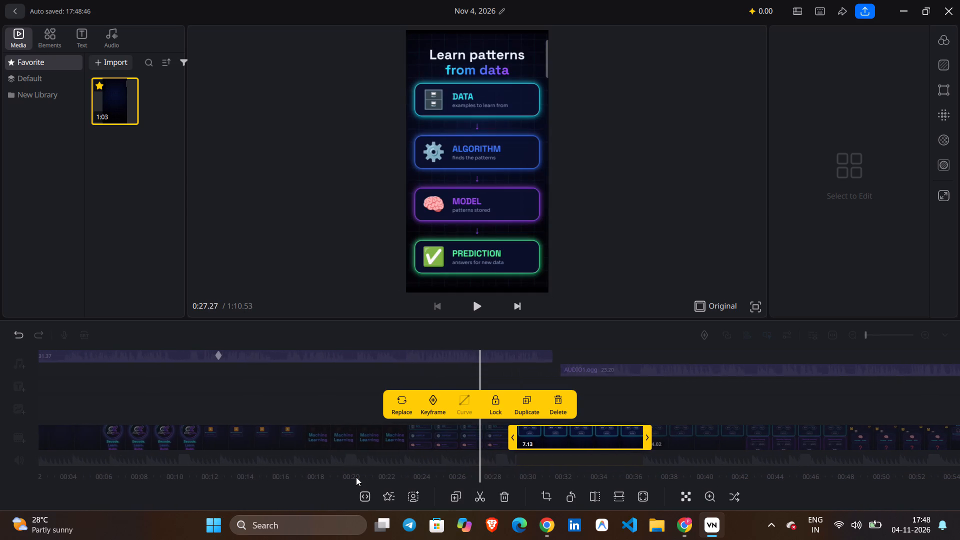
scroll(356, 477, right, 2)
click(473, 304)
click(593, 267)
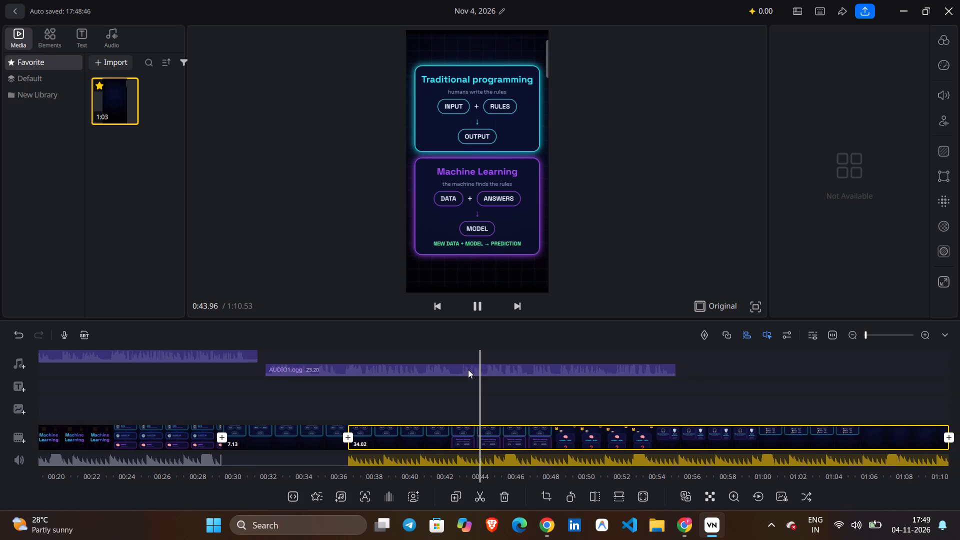
Shorten the freeze frame's end to a duration of 5.72 s and play back from the join onward.
click(299, 437)
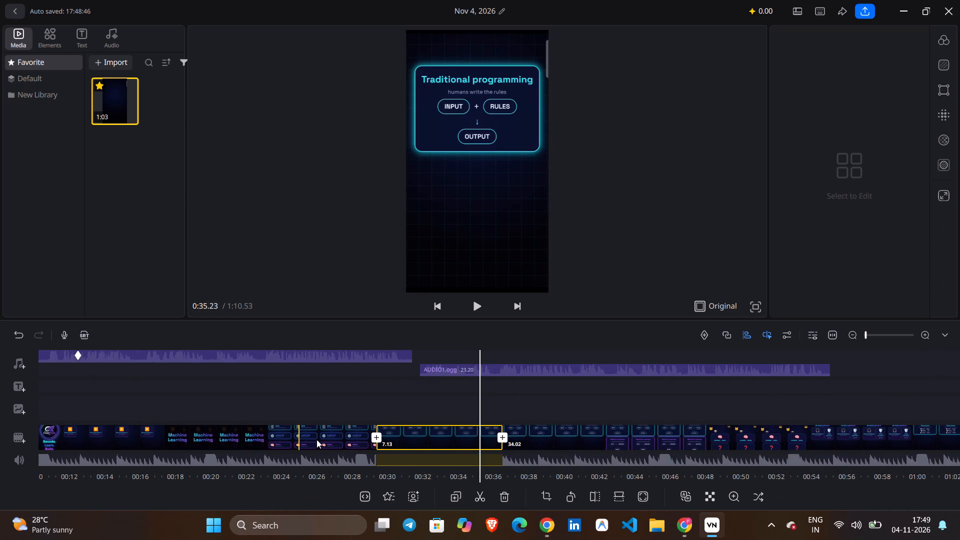
double_click(458, 438)
drag(525, 439, 500, 437)
click(472, 309)
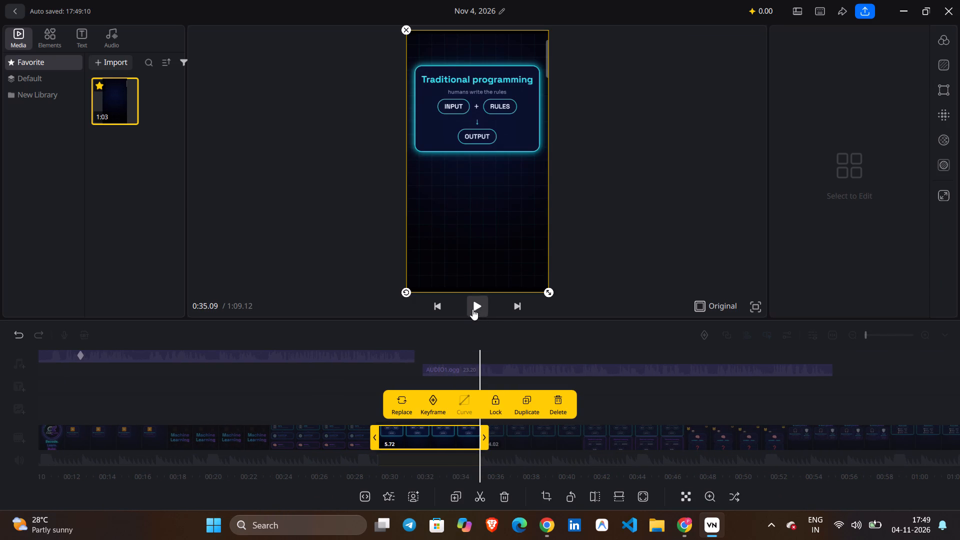
scroll(405, 361, right, 7)
click(479, 307)
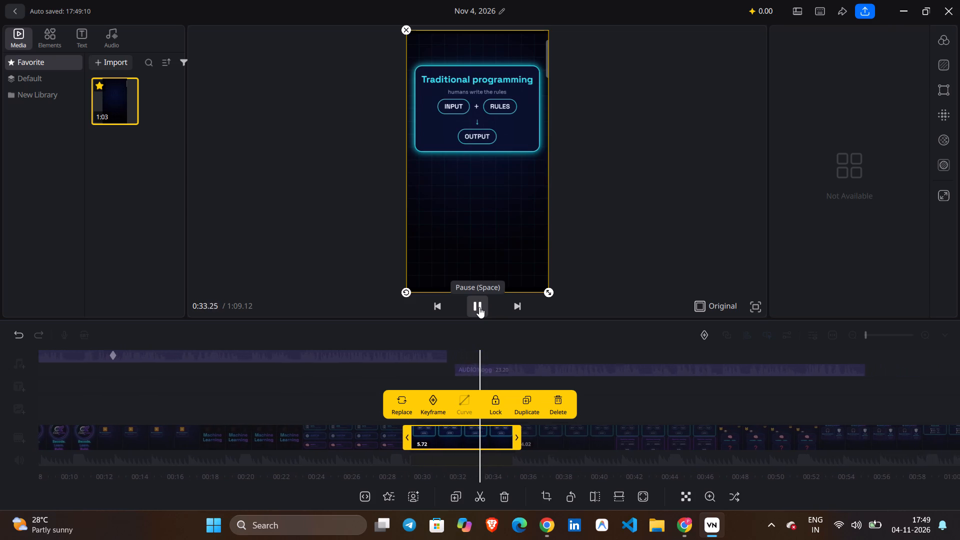
click(728, 195)
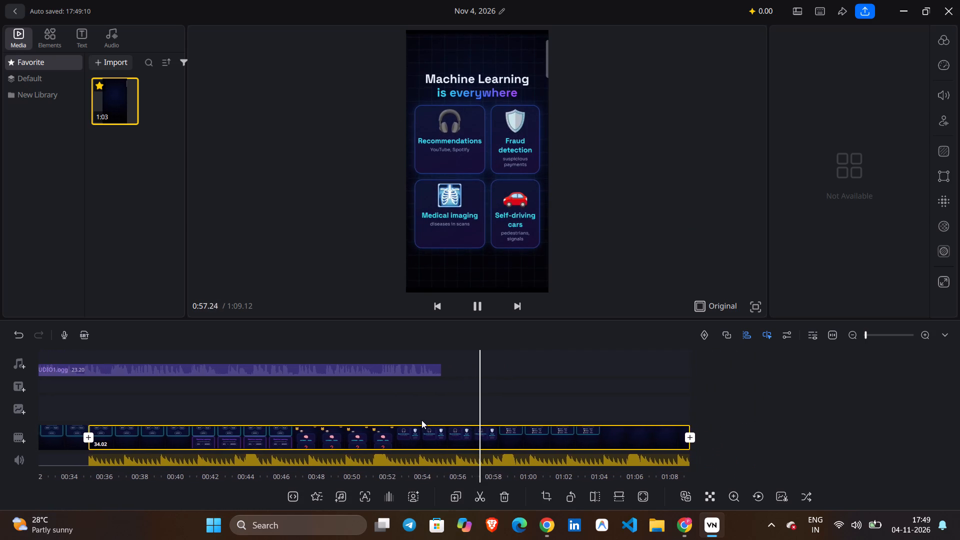
Extend the lower AUDIO1.ogg clip's end to a duration of 36.24 s, close to the end of the video.
click(367, 370)
drag(518, 368, 689, 371)
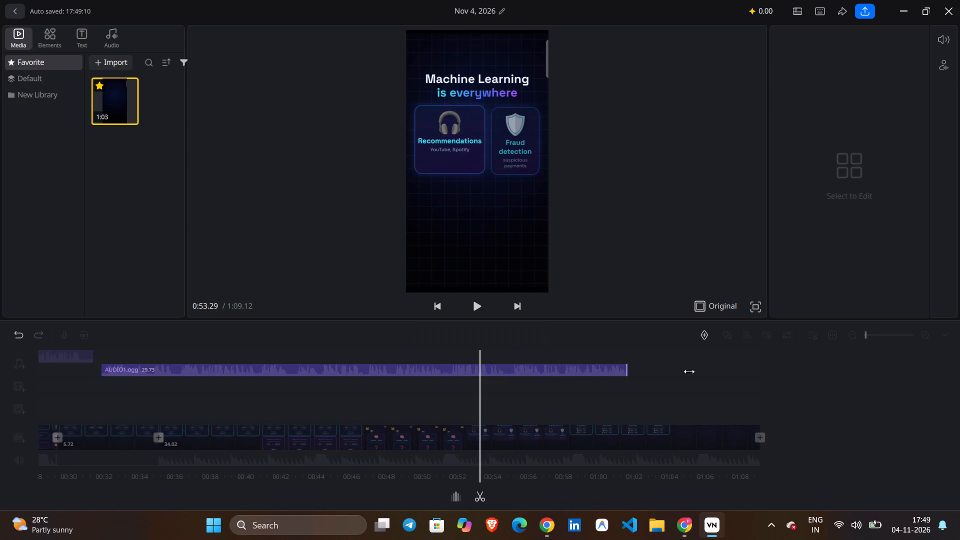
drag(689, 371, 748, 380)
scroll(410, 387, right, 3)
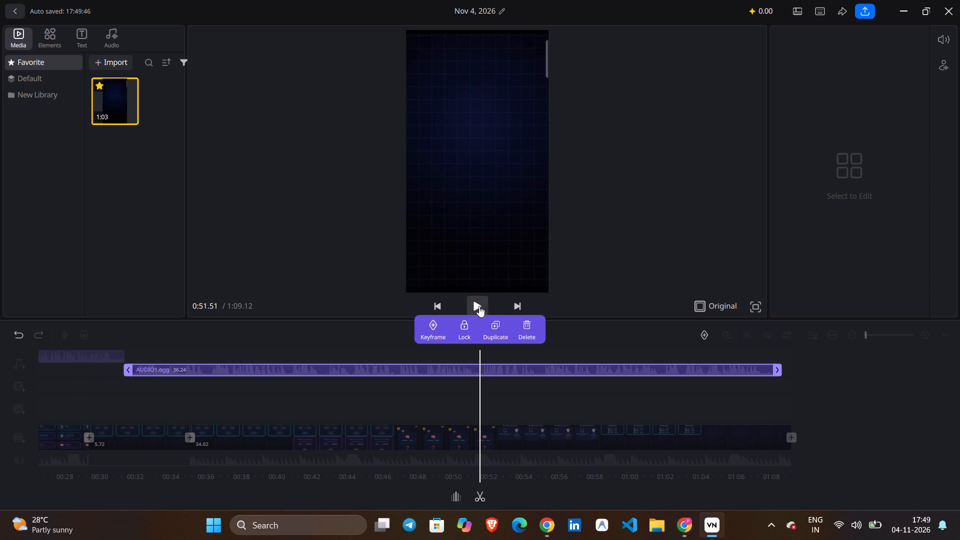
Insert a 1.50 s freeze frame in the 34.02 s video clip at about 0:48.7 and play back to the end.
click(482, 298)
scroll(410, 452, right, 4)
click(721, 249)
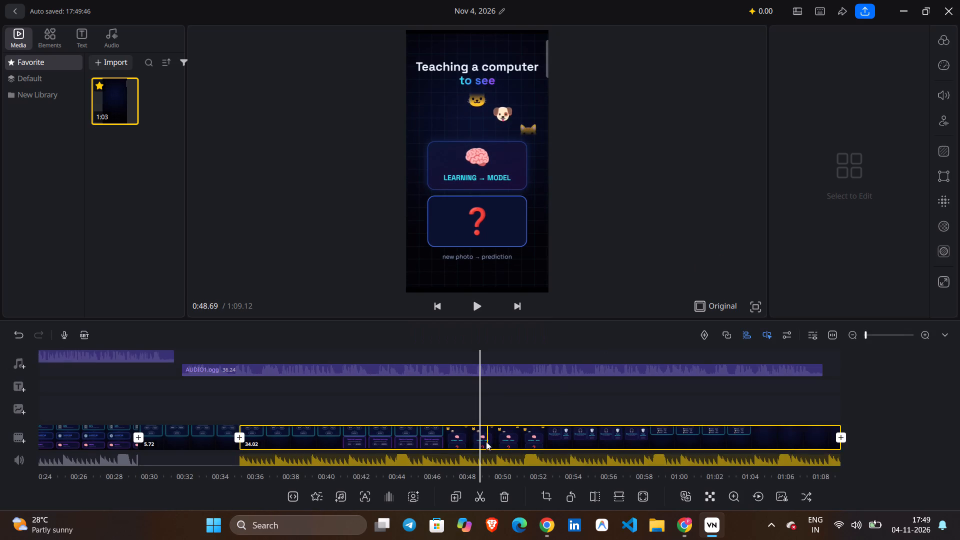
click(485, 437)
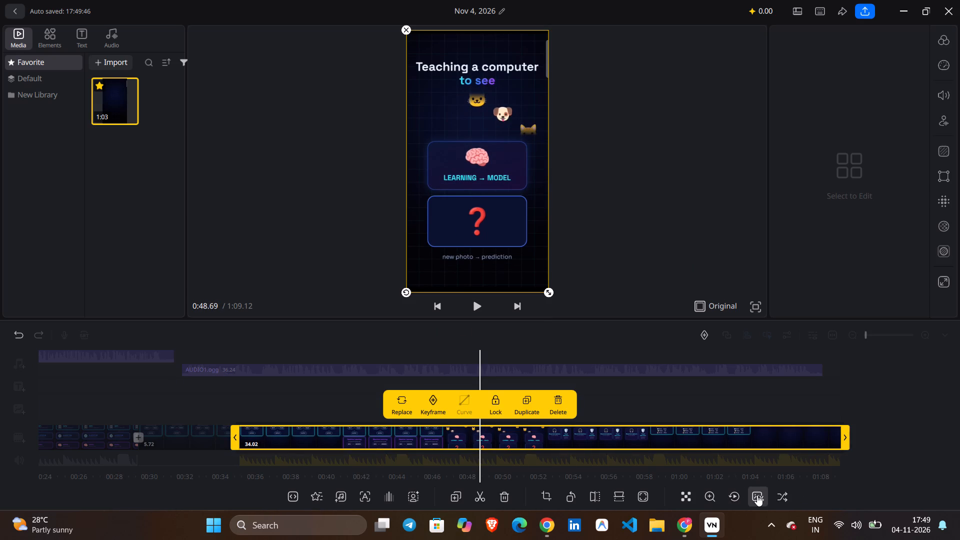
click(757, 495)
click(476, 305)
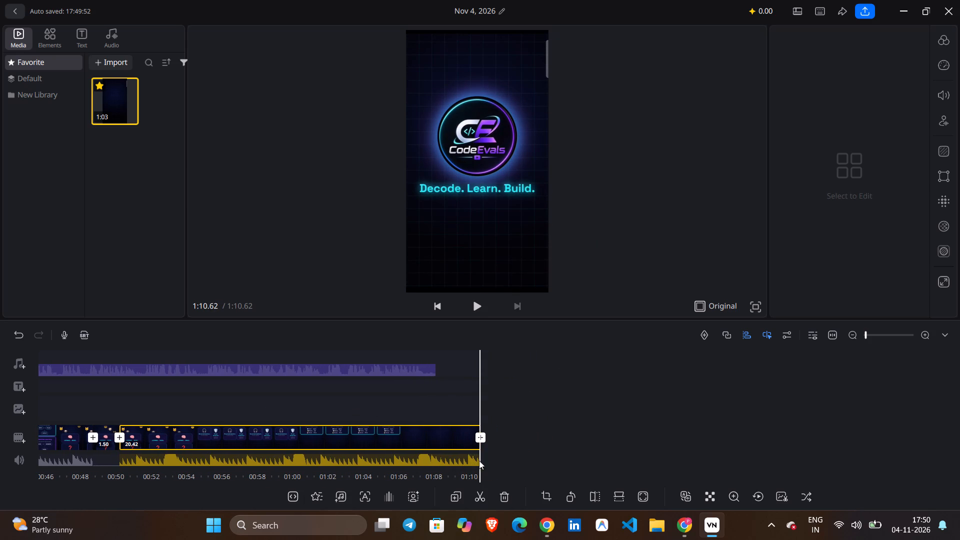
Return to the beginning of the timeline and play back the edited project to check the sync.
scroll(345, 458, right, 10)
scroll(345, 458, right, 16)
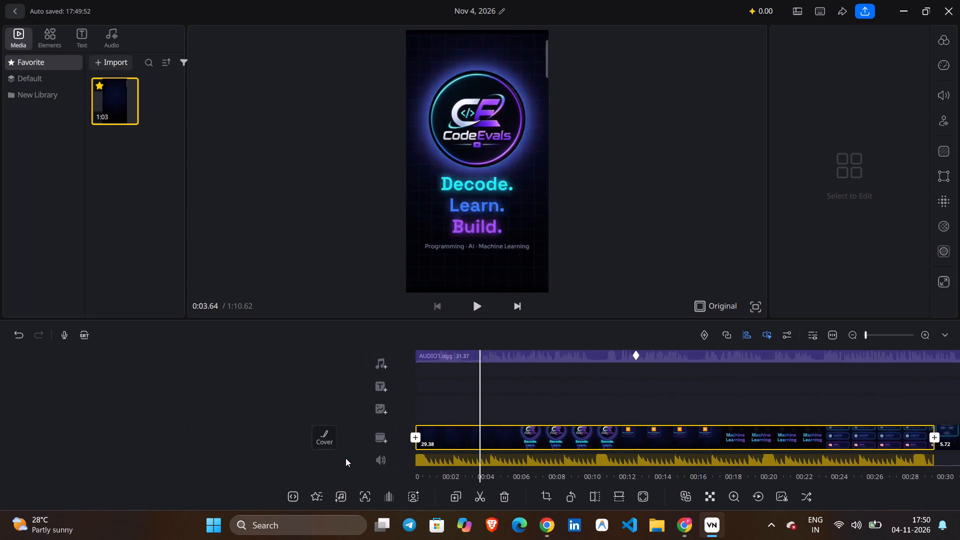
scroll(345, 458, right, 4)
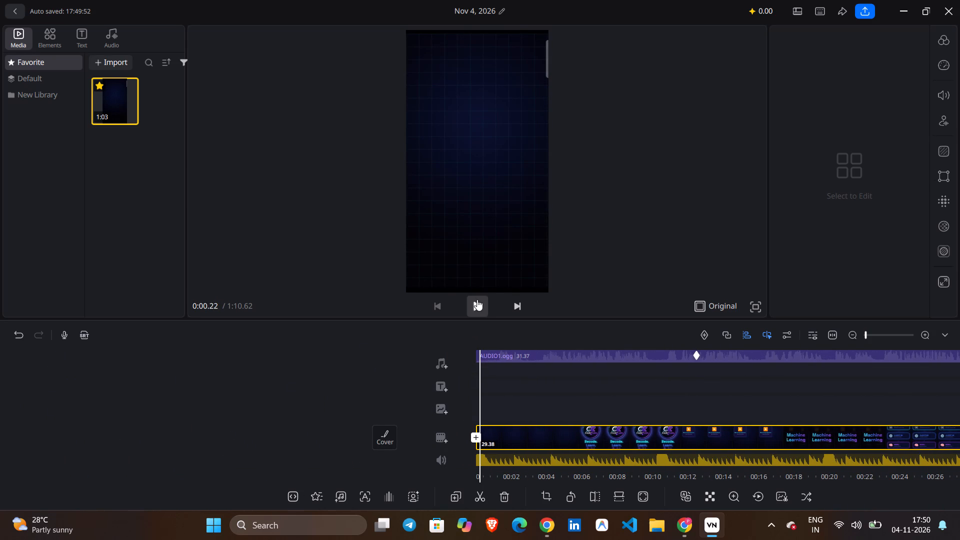
click(474, 303)
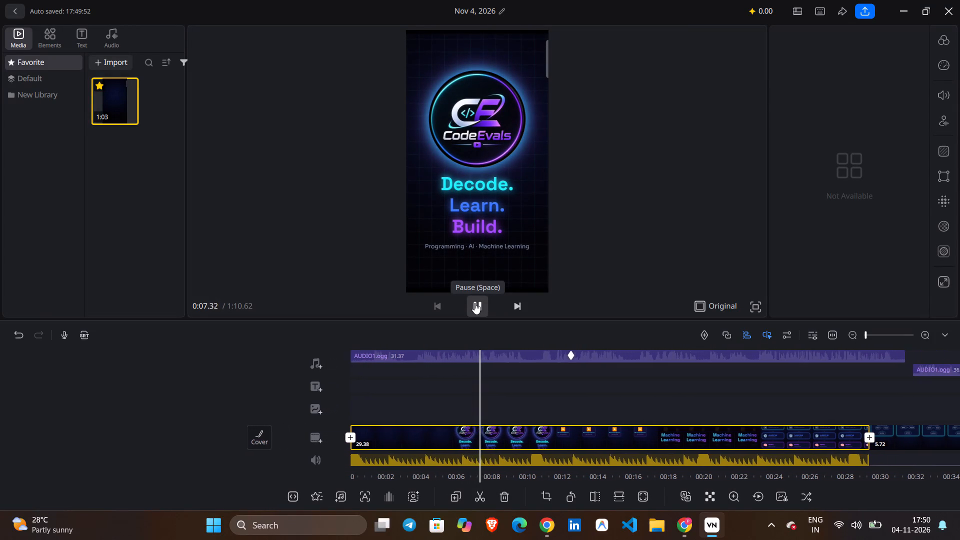
Rename the project as video_1.
click(503, 8)
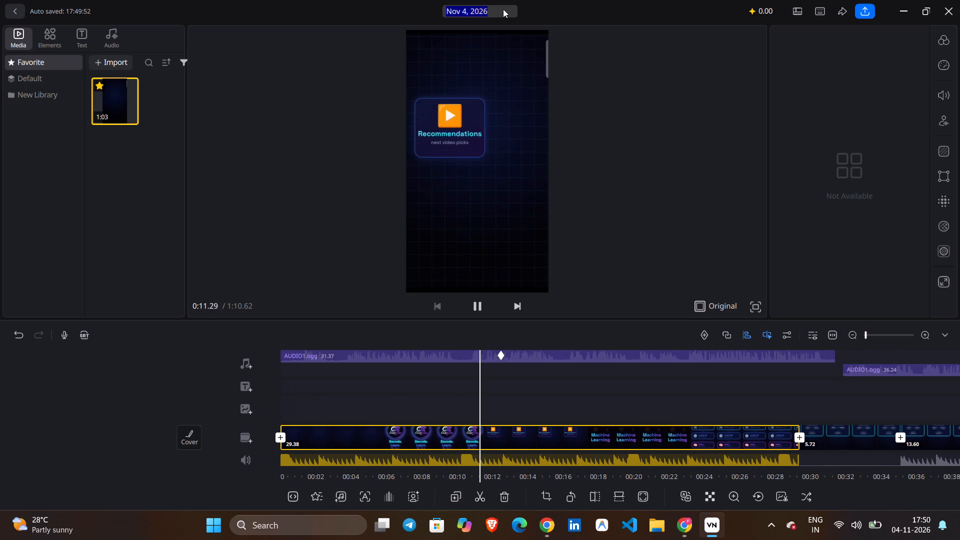
key(BackSpace)
text(video1)
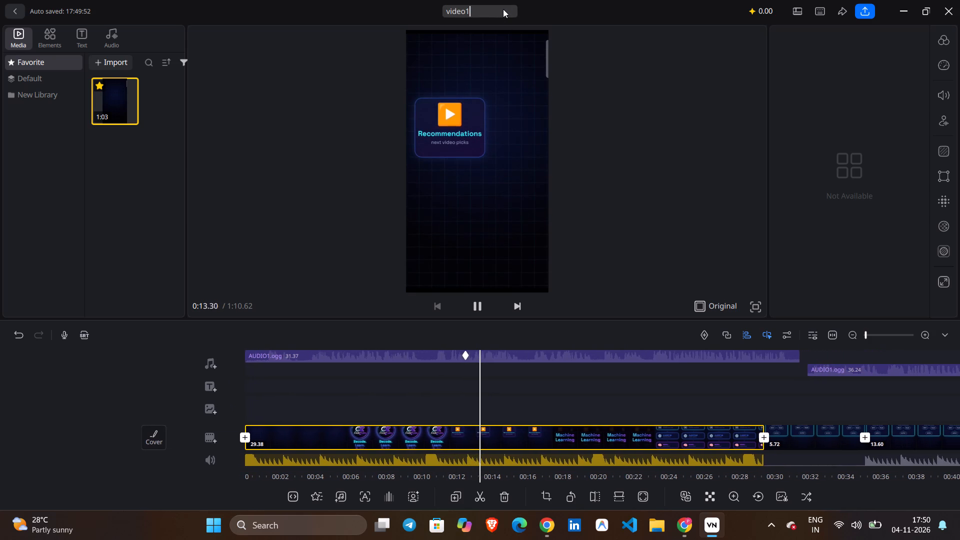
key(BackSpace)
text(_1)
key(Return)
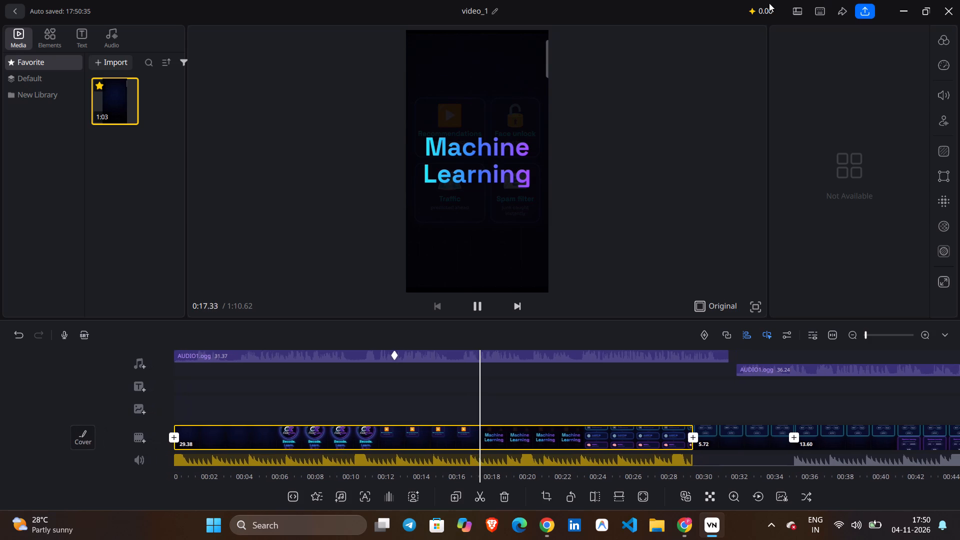
Export the video_1 project to the Videos\VN folder with the automatic quality setting of 720p at 30 fps.
click(866, 12)
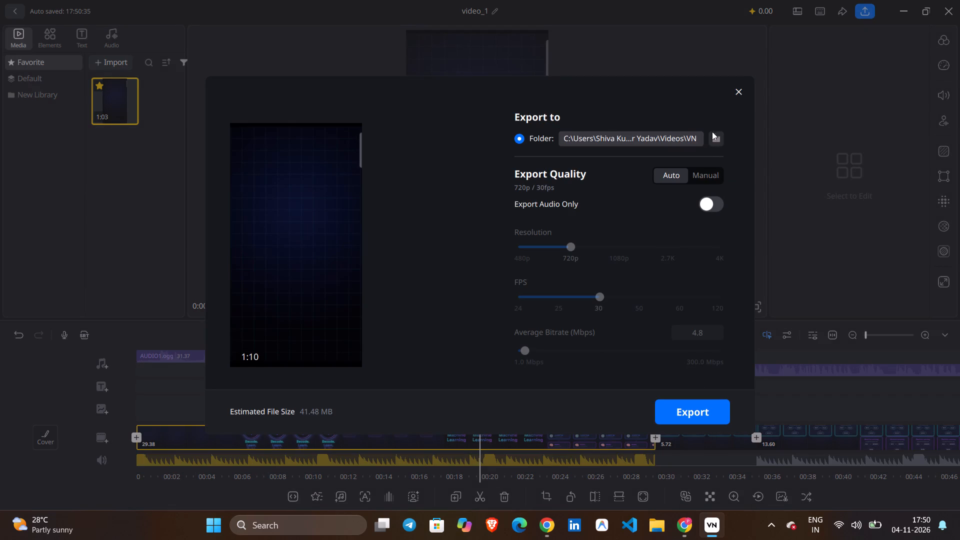
scroll(675, 368, down, 1)
click(699, 412)
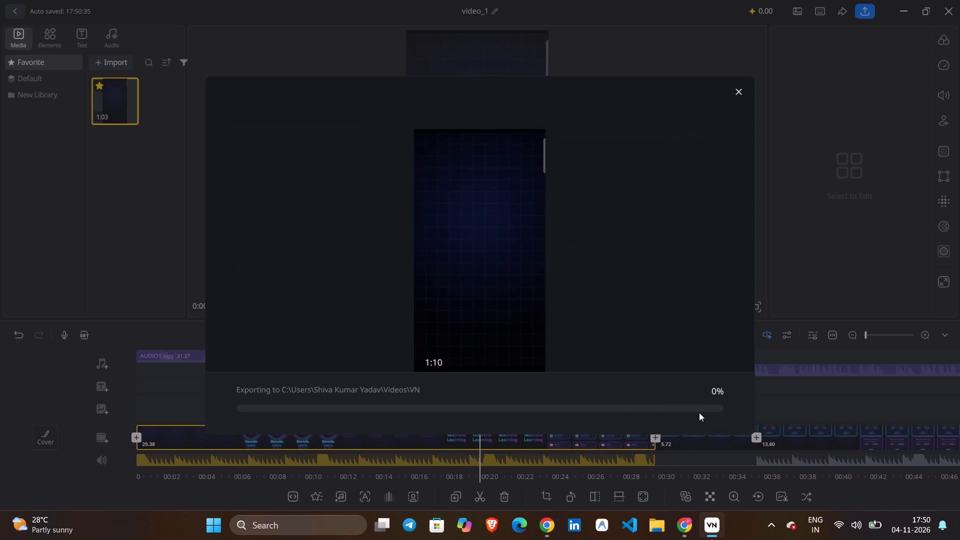
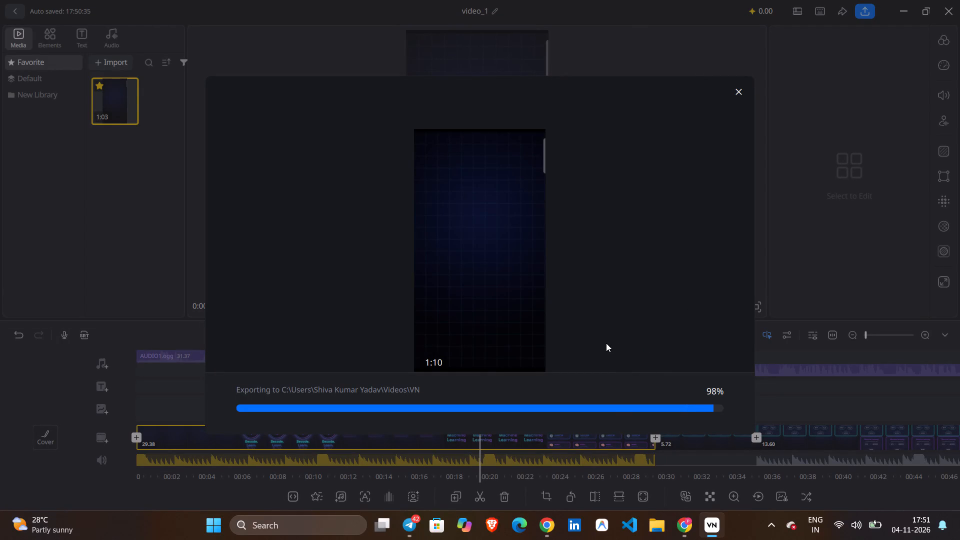
Finish the export of the video_1 project and dismiss the export dialog.
click(681, 410)
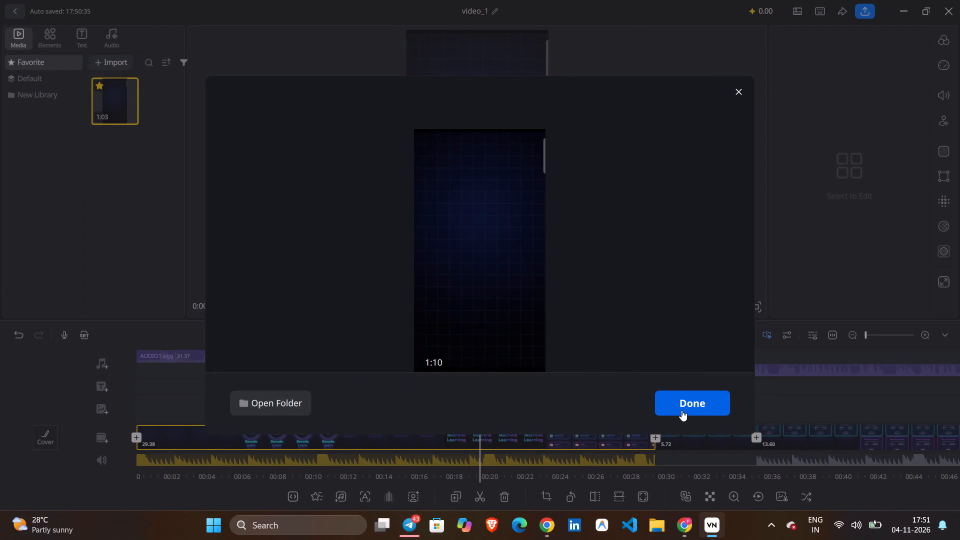
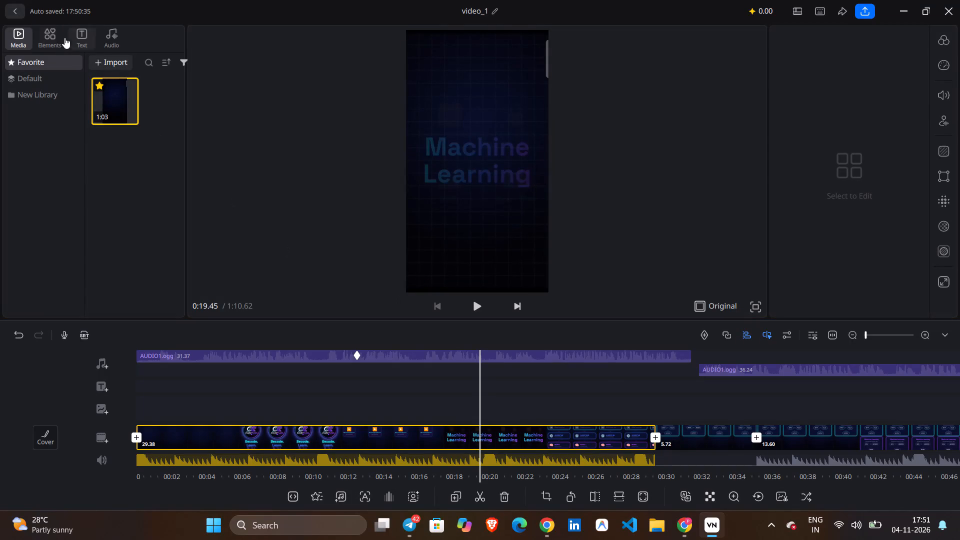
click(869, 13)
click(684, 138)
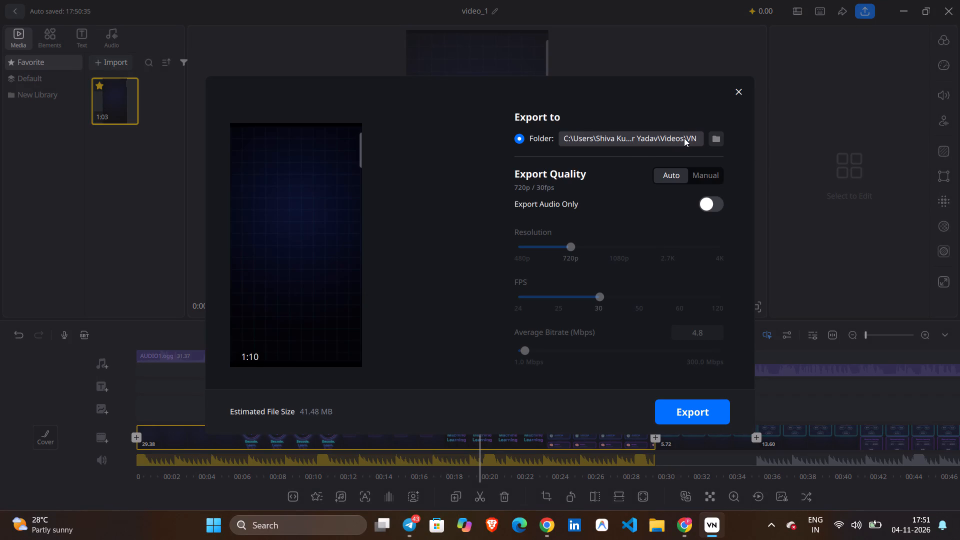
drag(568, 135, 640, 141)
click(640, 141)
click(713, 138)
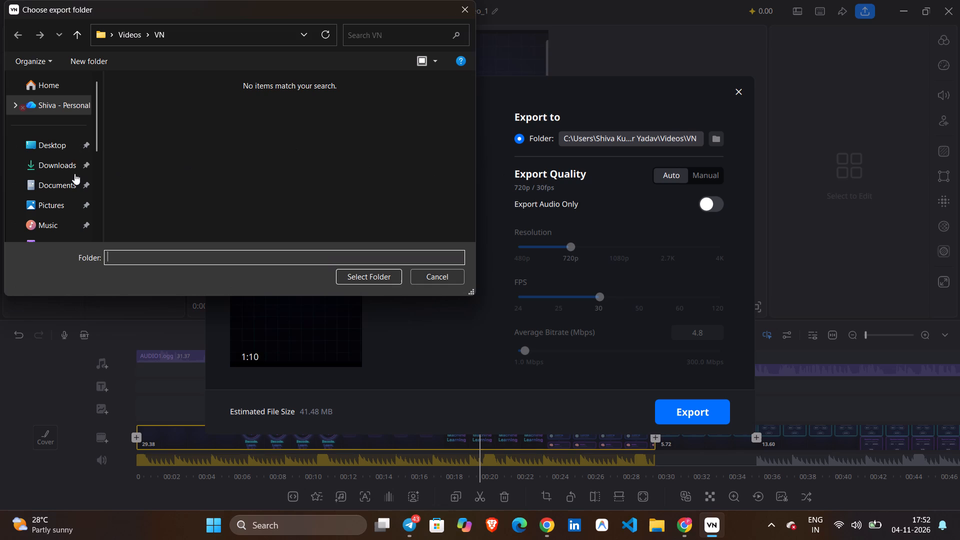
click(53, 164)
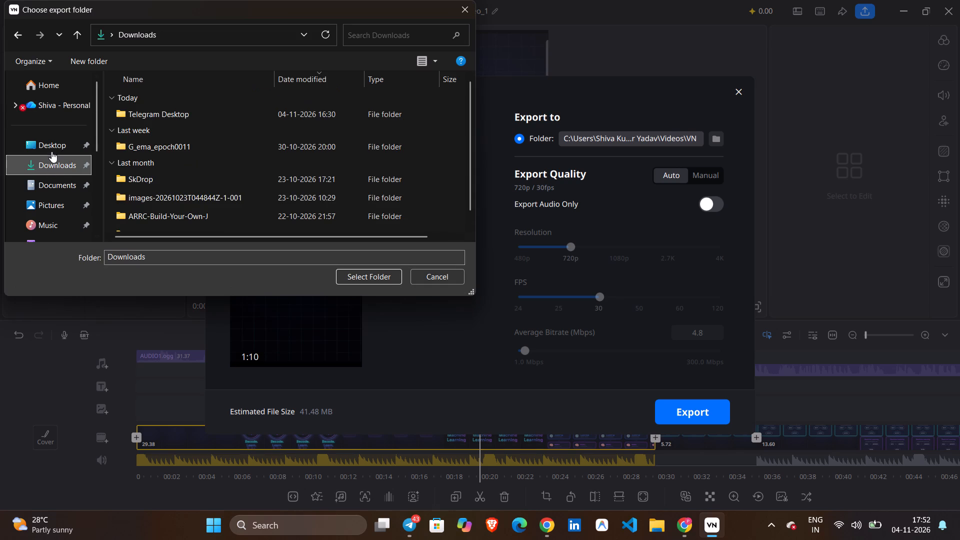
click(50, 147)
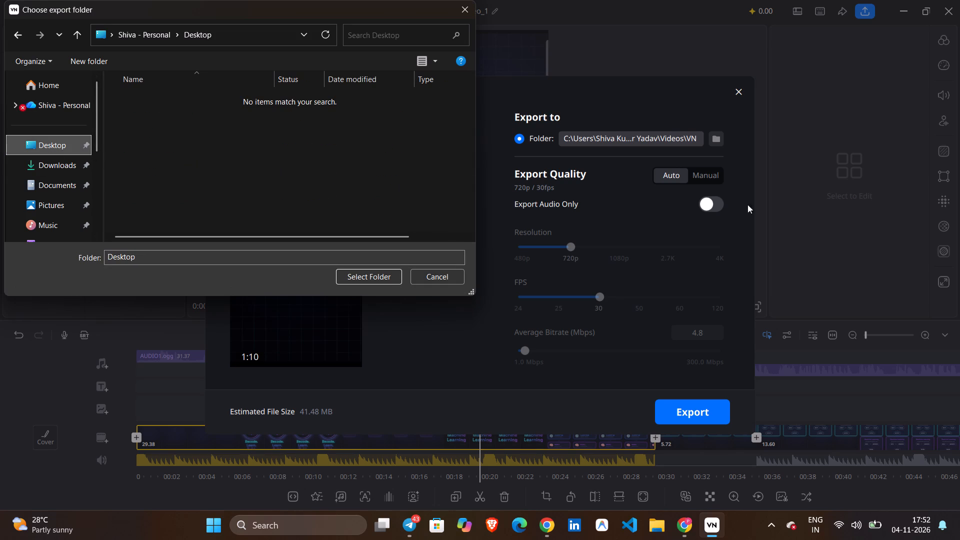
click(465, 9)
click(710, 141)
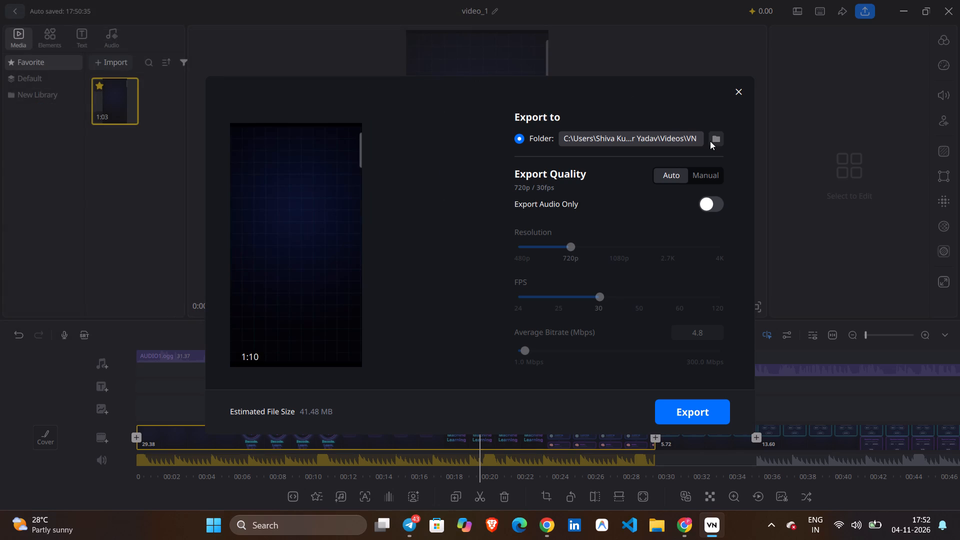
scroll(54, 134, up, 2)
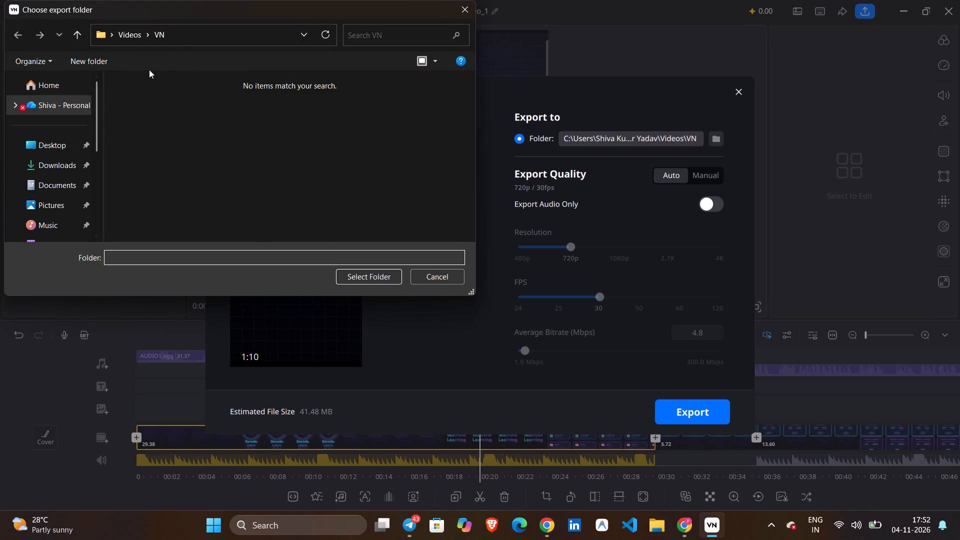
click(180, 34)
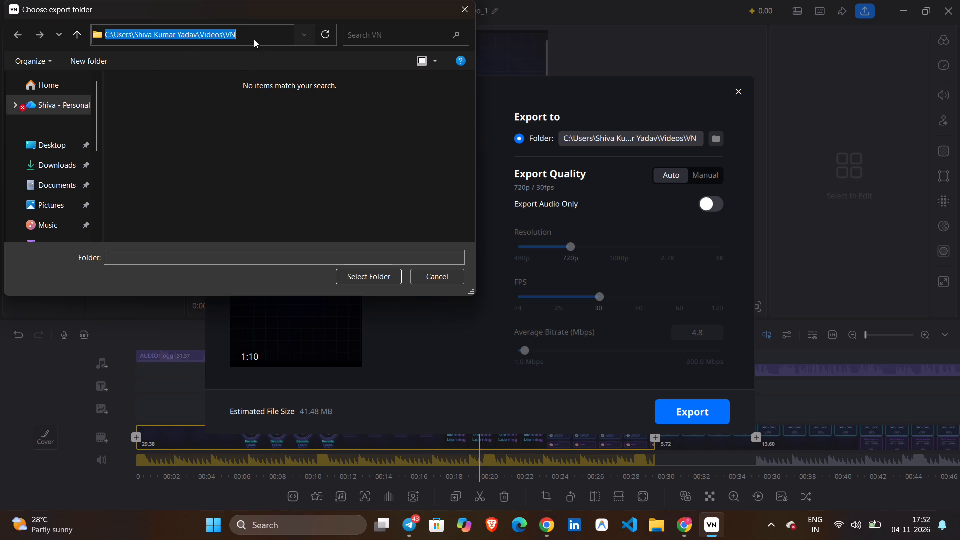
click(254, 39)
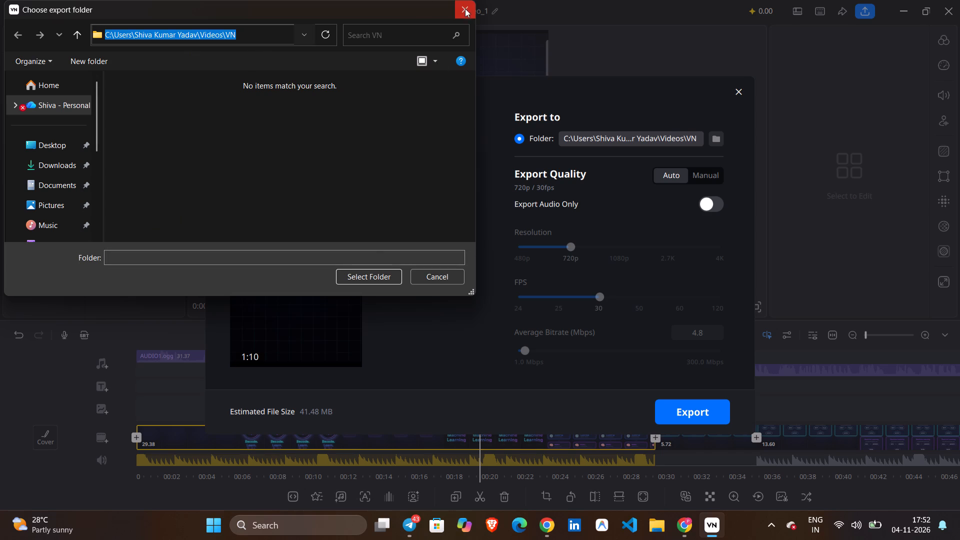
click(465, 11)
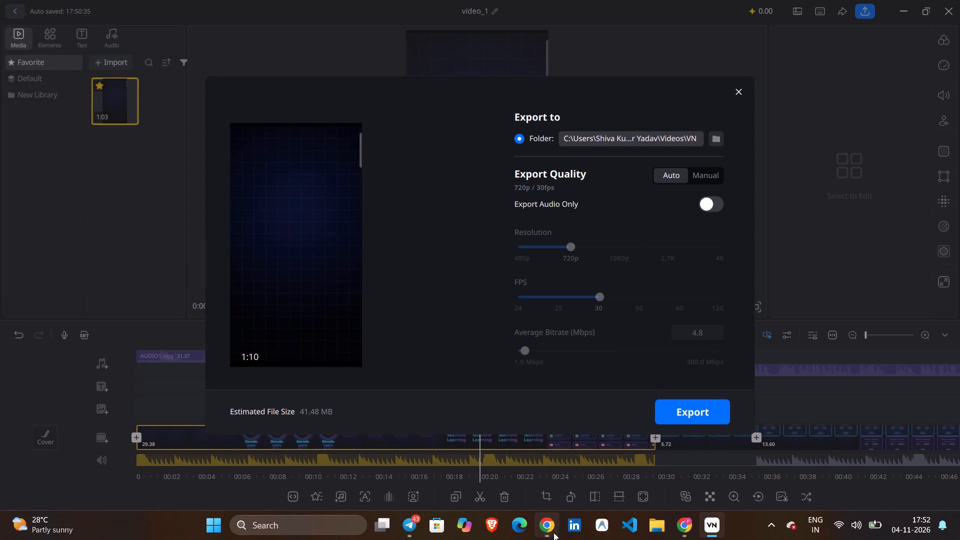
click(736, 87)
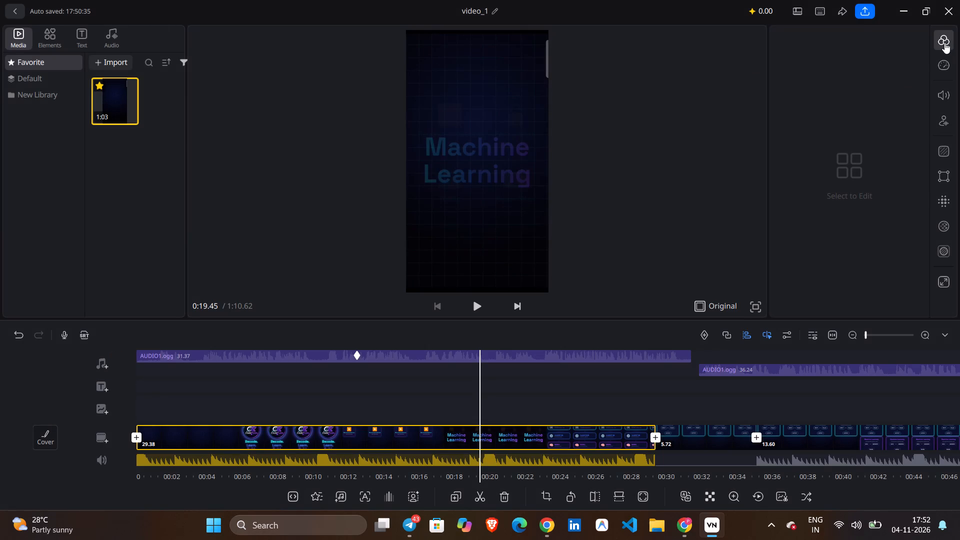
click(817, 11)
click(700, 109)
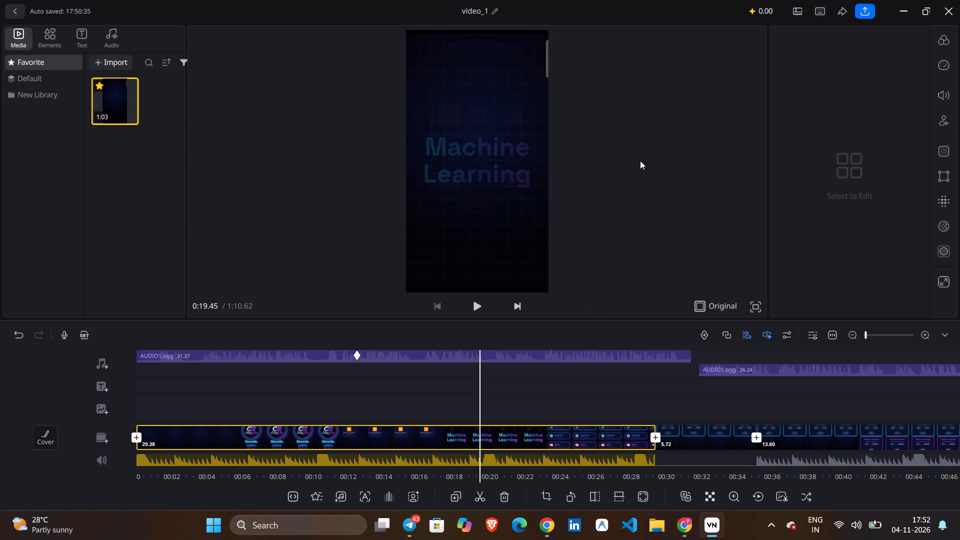
Open the export settings, browse the export destination to the sky (S:) drive and create a new folder there.
click(861, 11)
click(712, 137)
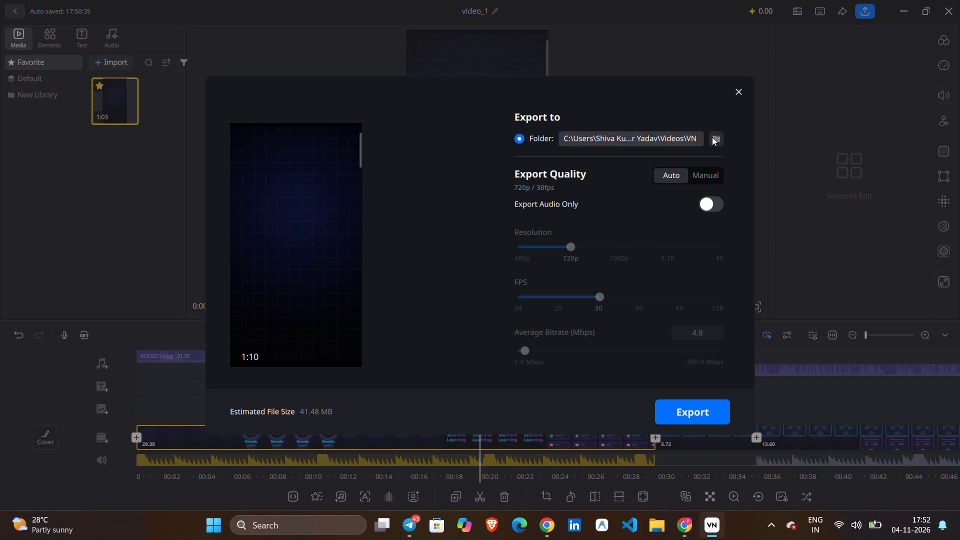
click(34, 162)
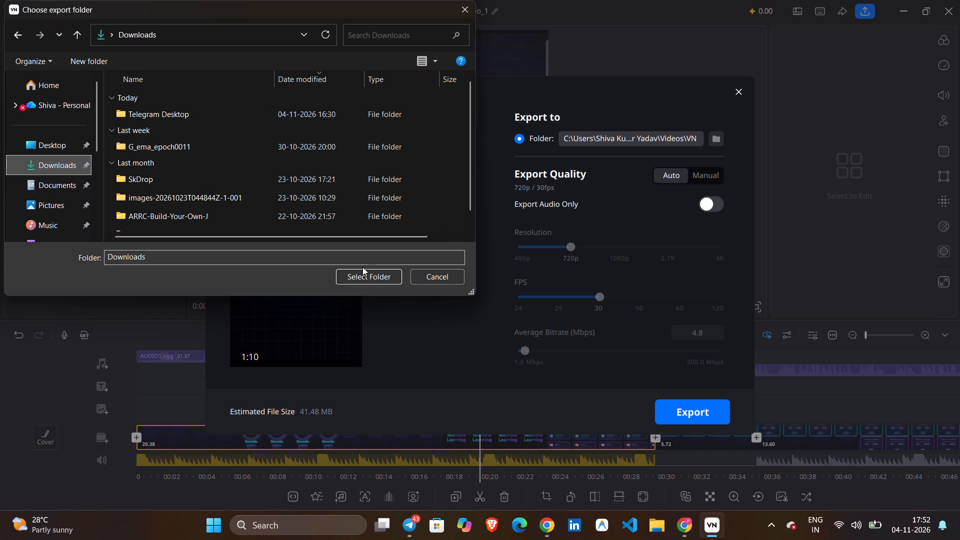
scroll(147, 158, up, 1)
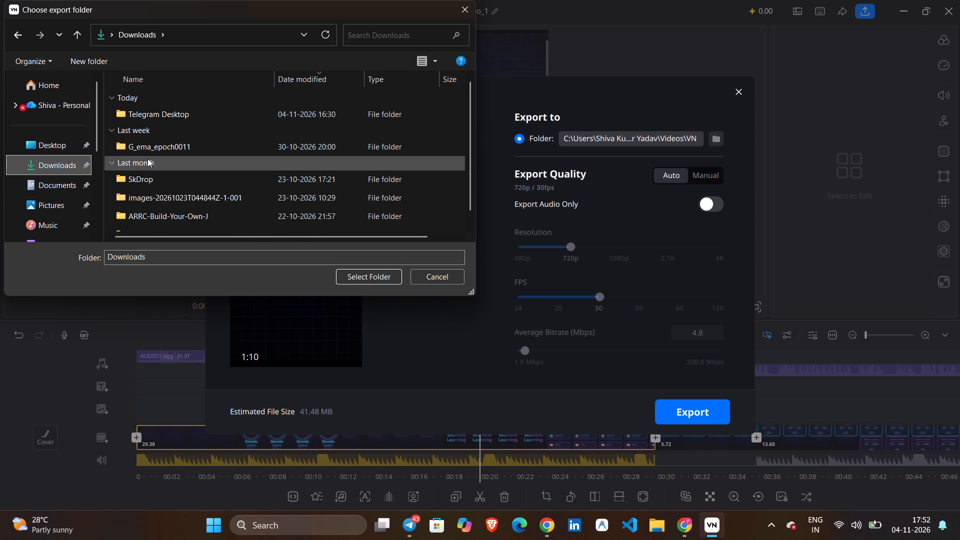
scroll(68, 167, down, 2)
click(26, 181)
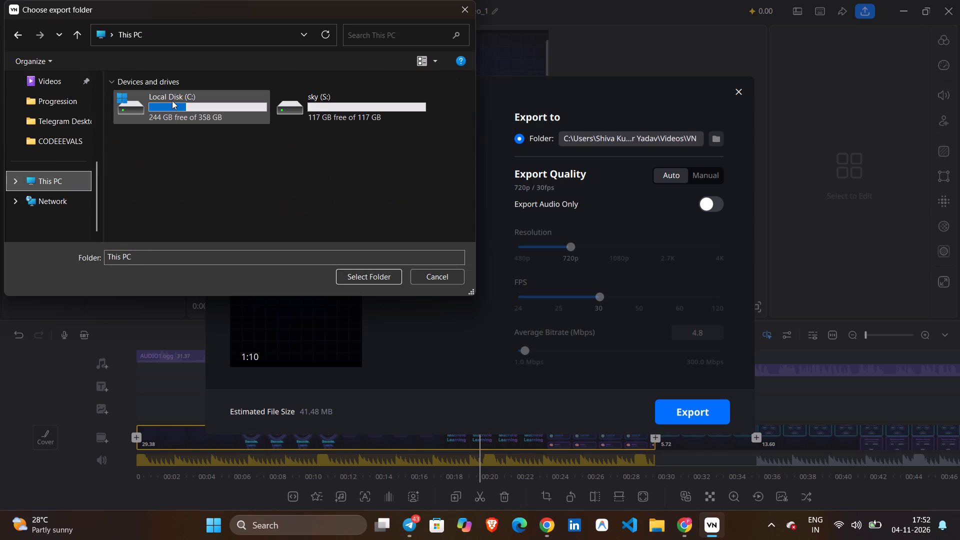
double_click(327, 102)
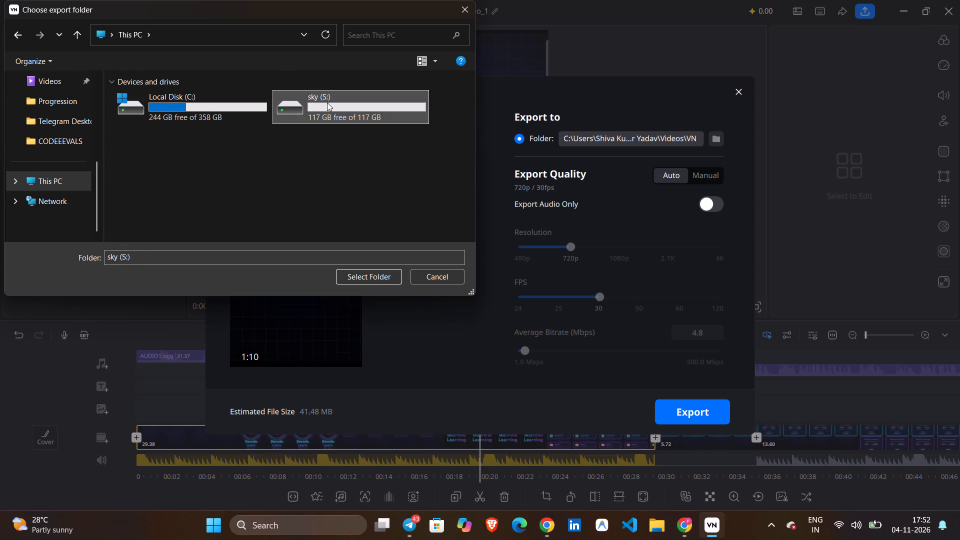
click(84, 60)
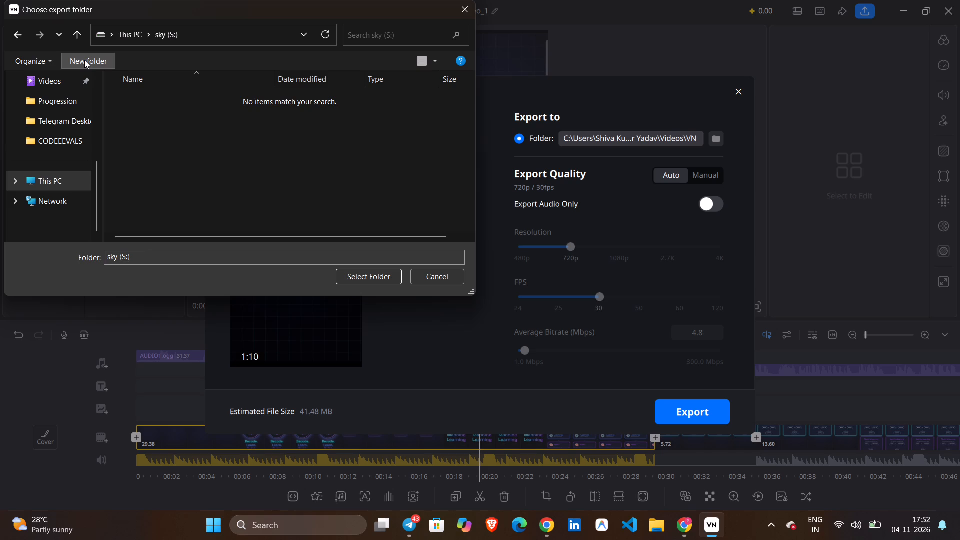
ctrl+scroll(84, 60, up, 3)
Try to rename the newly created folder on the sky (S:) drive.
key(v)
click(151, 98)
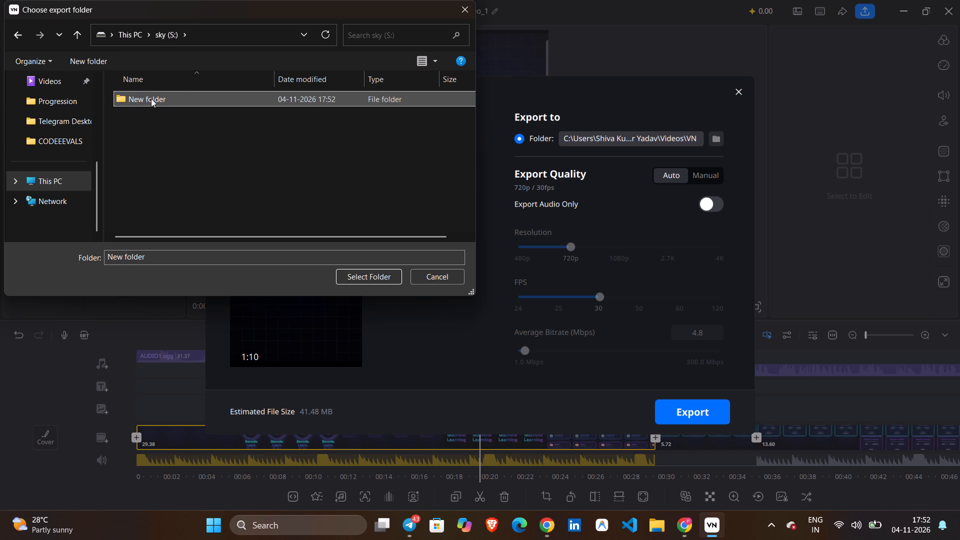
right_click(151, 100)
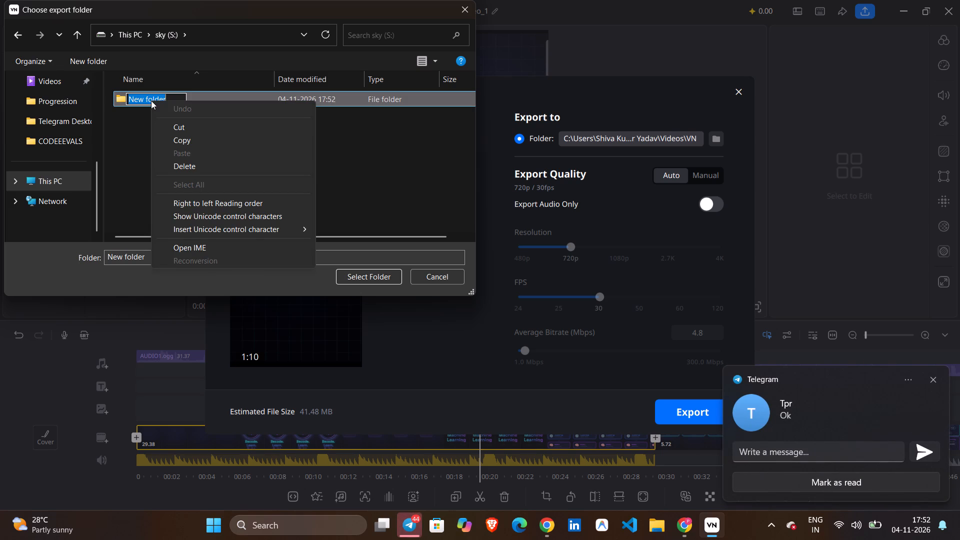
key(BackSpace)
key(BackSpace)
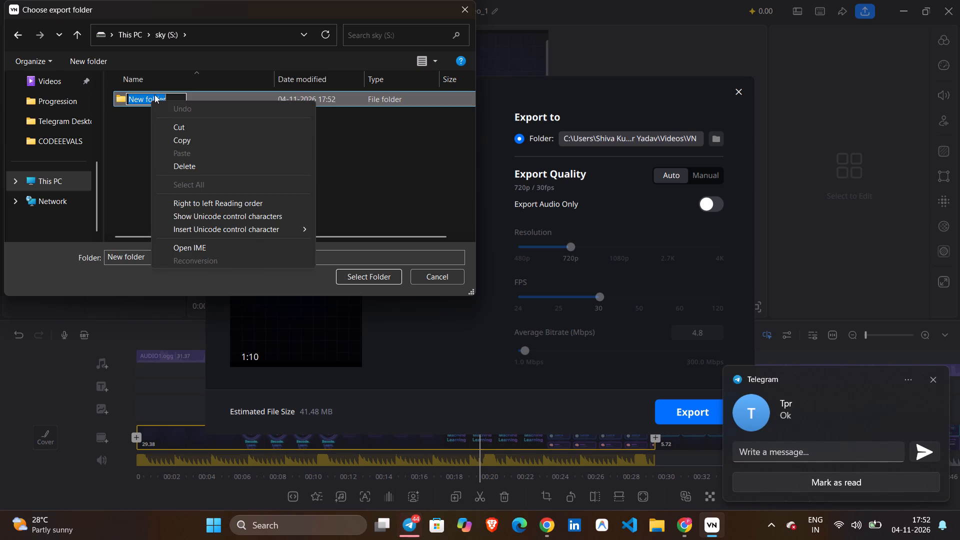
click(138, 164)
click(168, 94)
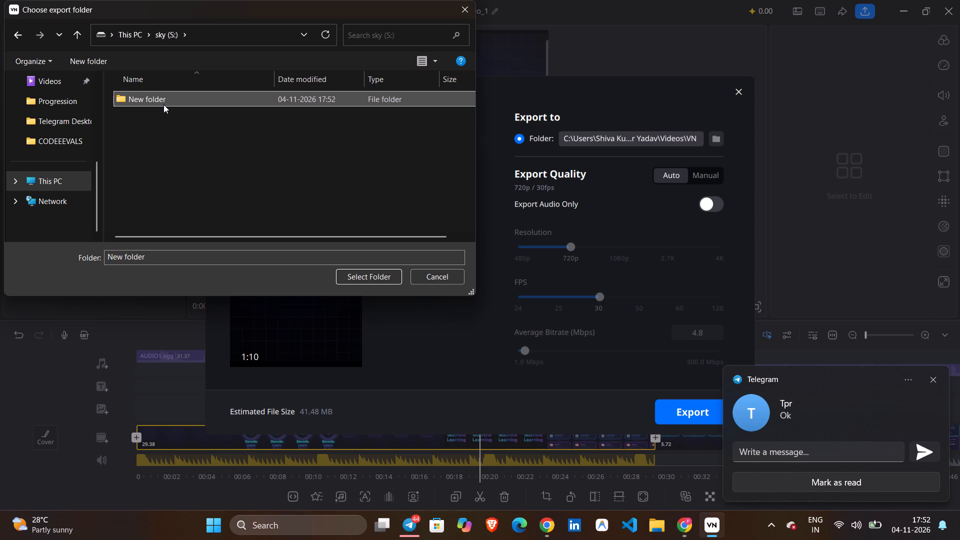
Set New folder on the sky (S:) drive as the export destination.
click(163, 104)
double_click(163, 104)
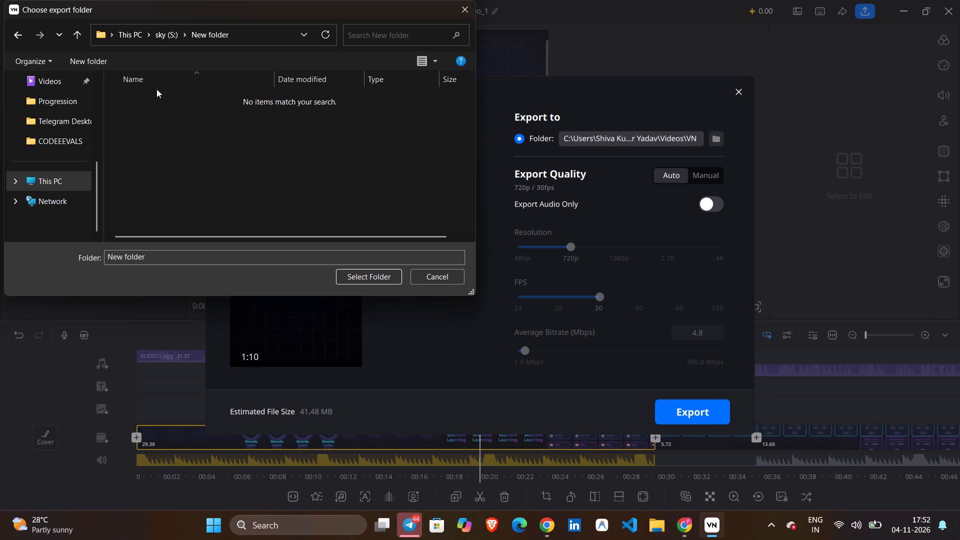
click(75, 35)
click(156, 97)
click(361, 281)
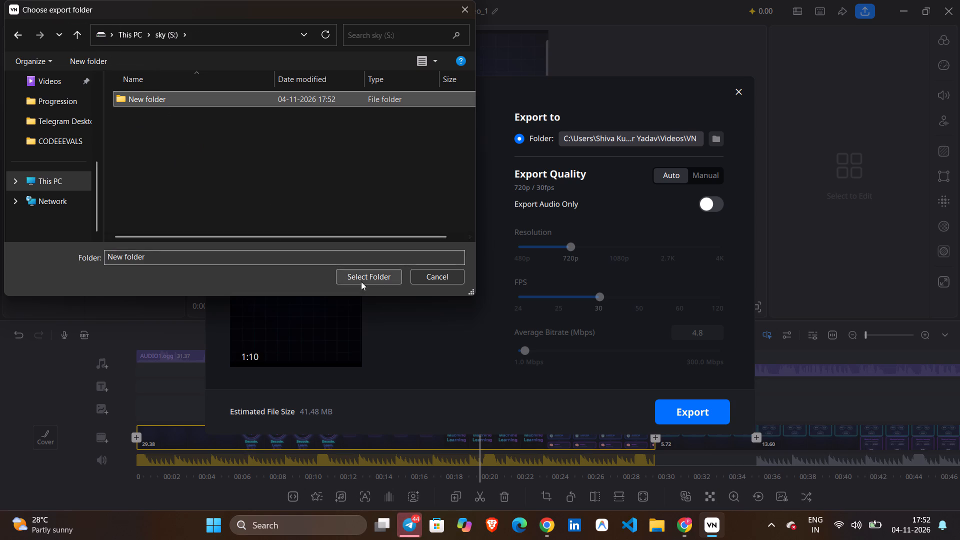
Export the video with the automatic quality settings of 720p and 30 fps.
click(689, 407)
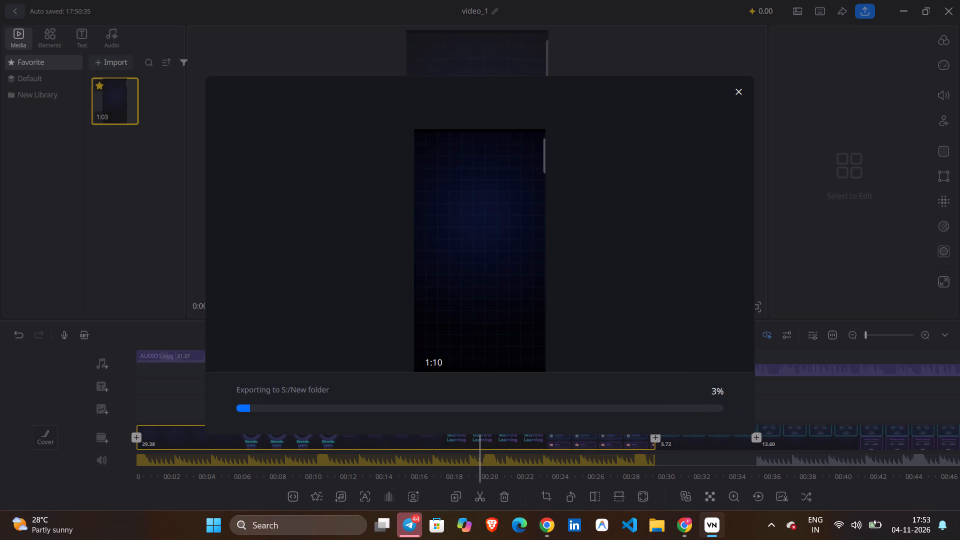